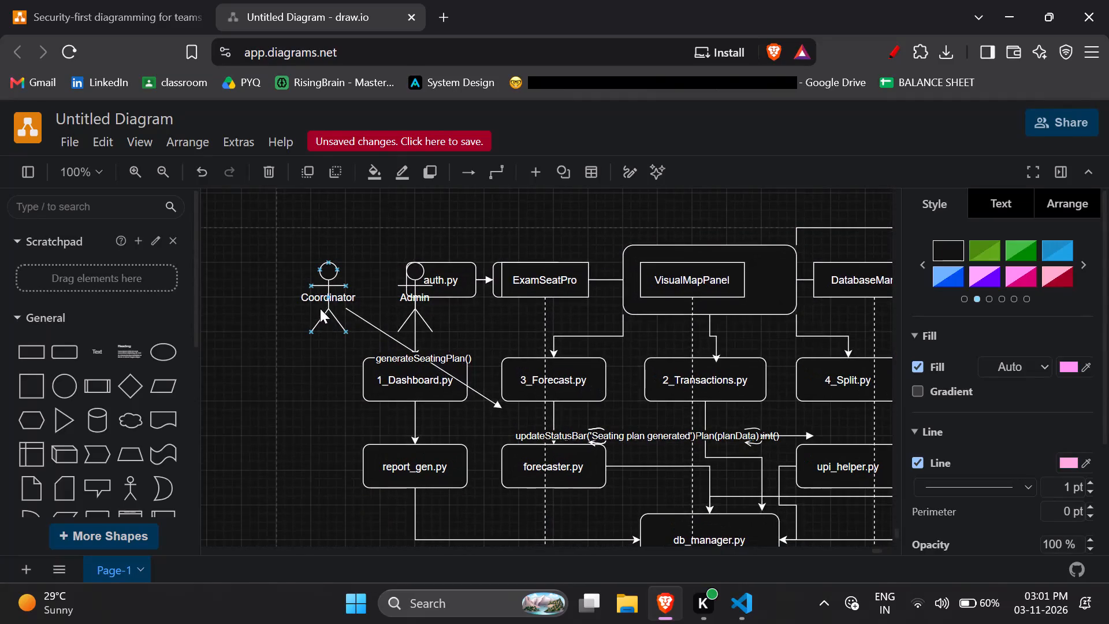
Move the Coordinator actor out of the boxes to about -90, 200, beside the generateSeatingPlan() message line.
{"action": "left_click_drag", "start_coordinate": [323, 306], "coordinate": [315, 311]}
{"action": "left_click", "coordinate": [315, 311]}
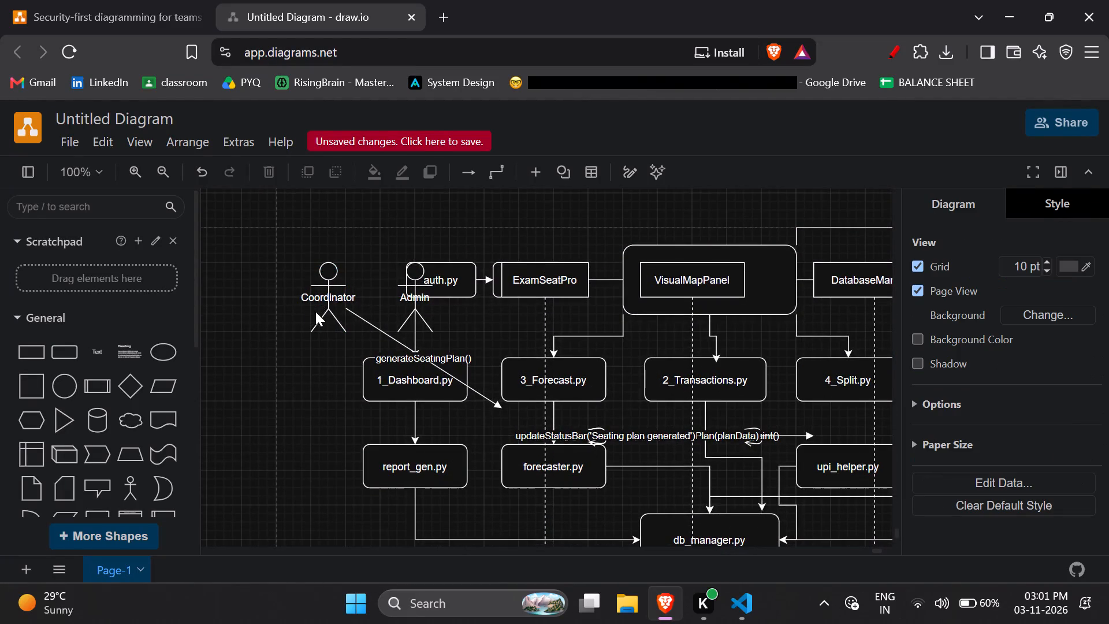
{"action": "left_click", "coordinate": [333, 306]}
{"action": "left_click", "coordinate": [327, 297]}
{"action": "left_click_drag", "start_coordinate": [331, 296], "coordinate": [237, 451]}
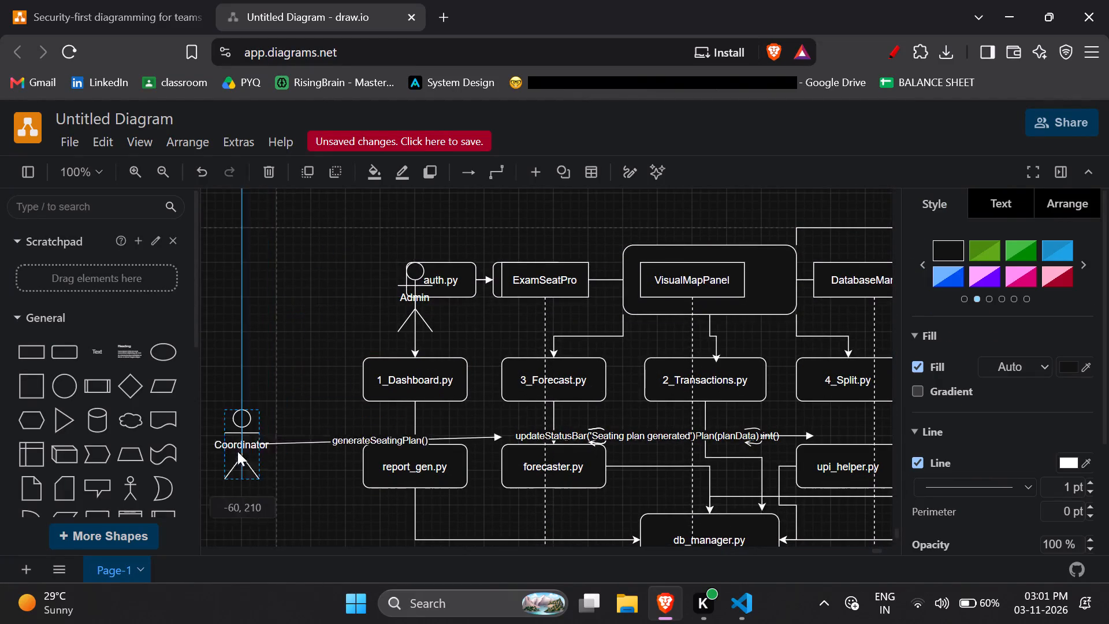
{"action": "left_click_drag", "start_coordinate": [237, 451], "coordinate": [232, 451]}
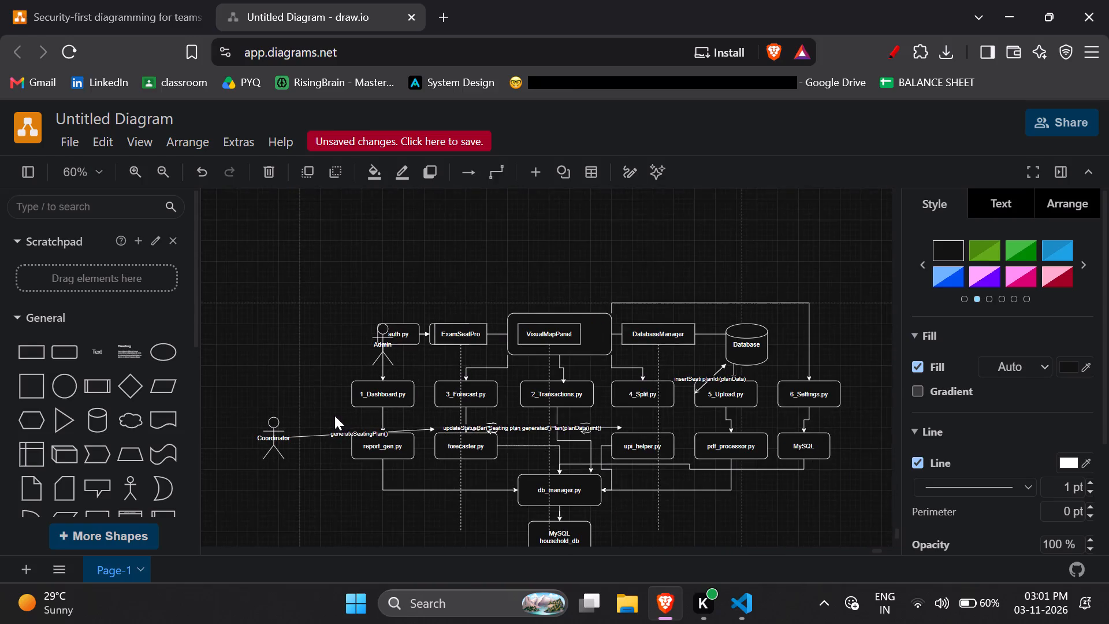
{"action": "left_click_drag", "start_coordinate": [270, 435], "coordinate": [260, 424]}
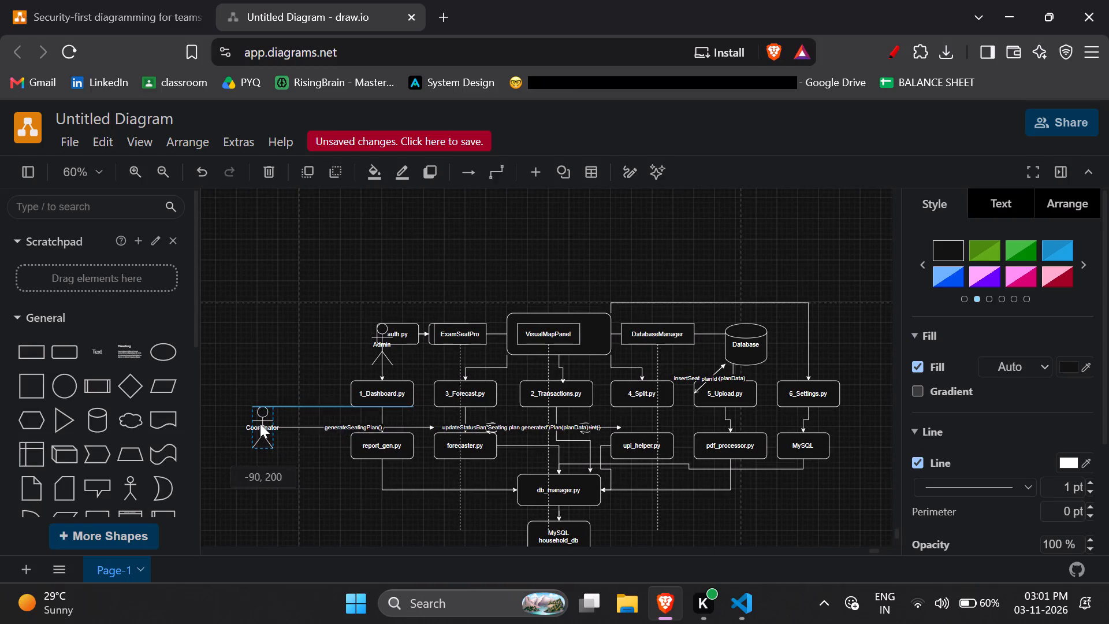
{"action": "left_click_drag", "start_coordinate": [260, 424], "coordinate": [262, 423]}
Move the Admin actor off the auth.py box, placing it directly above the Coordinator actor.
{"action": "left_click_drag", "start_coordinate": [382, 349], "coordinate": [303, 347]}
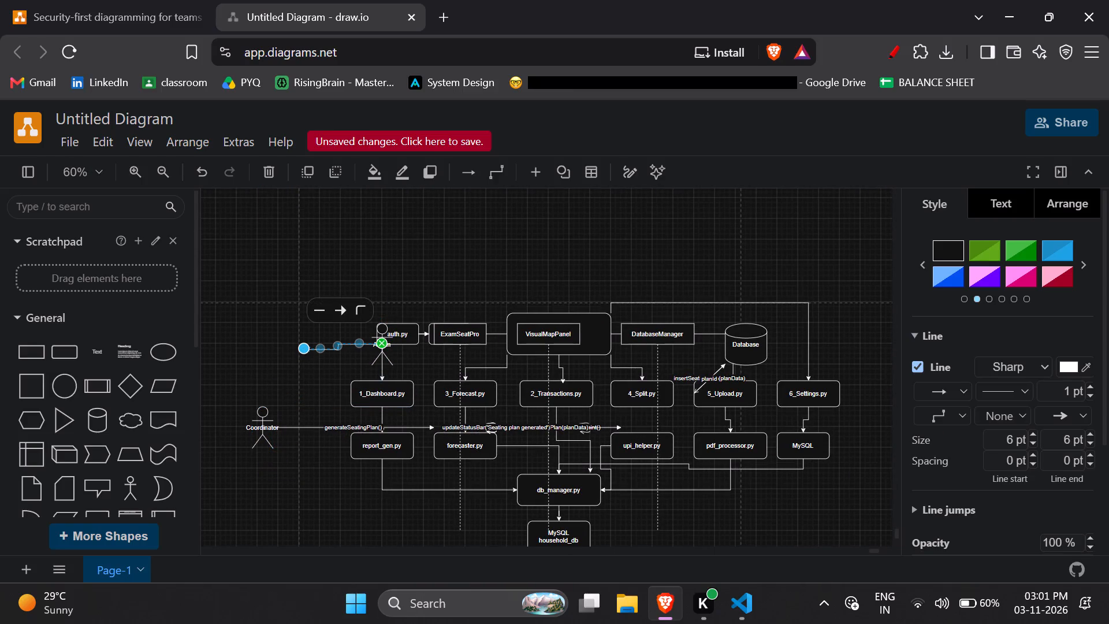
{"action": "key", "text": "ctrl+z"}
{"action": "left_click", "coordinate": [384, 355]}
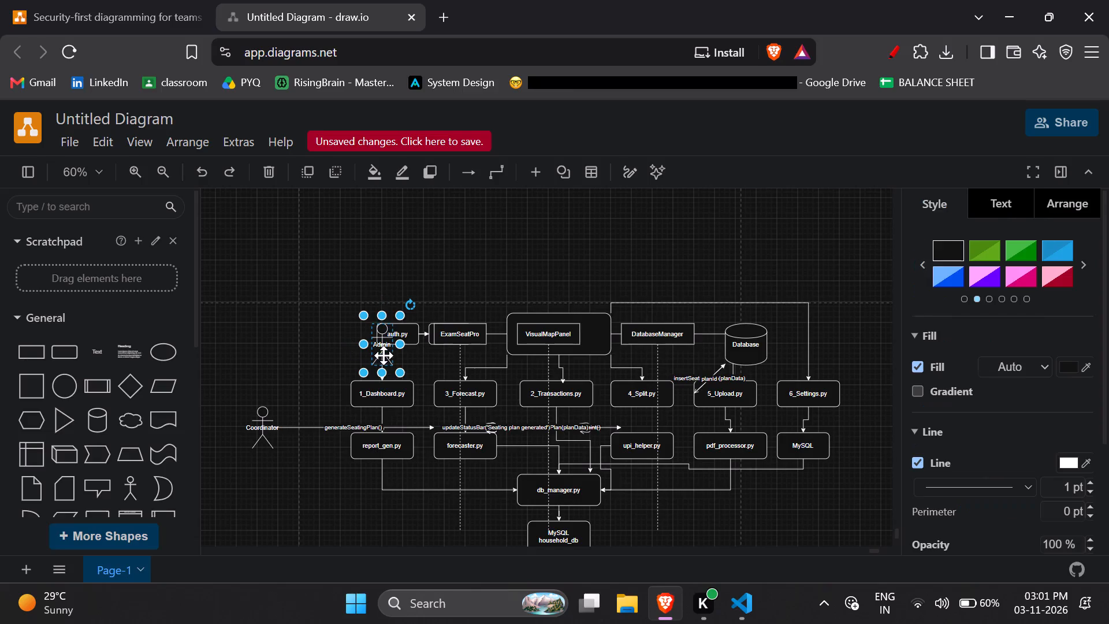
{"action": "left_click_drag", "start_coordinate": [384, 355], "coordinate": [258, 358]}
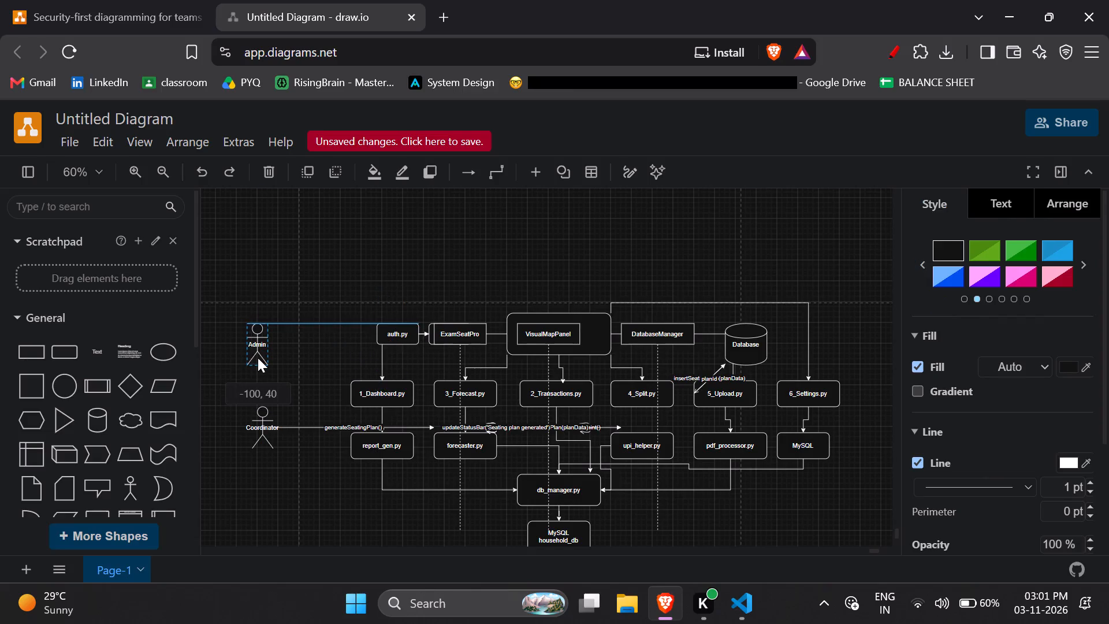
{"action": "left_click_drag", "start_coordinate": [258, 358], "coordinate": [262, 358]}
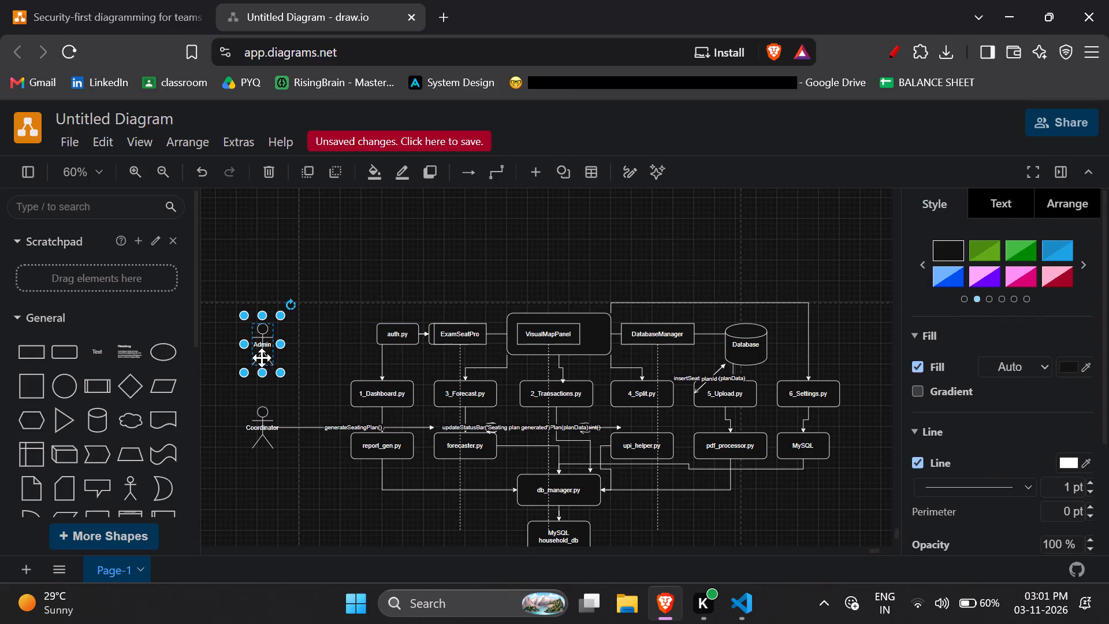
{"action": "left_click", "coordinate": [314, 369]}
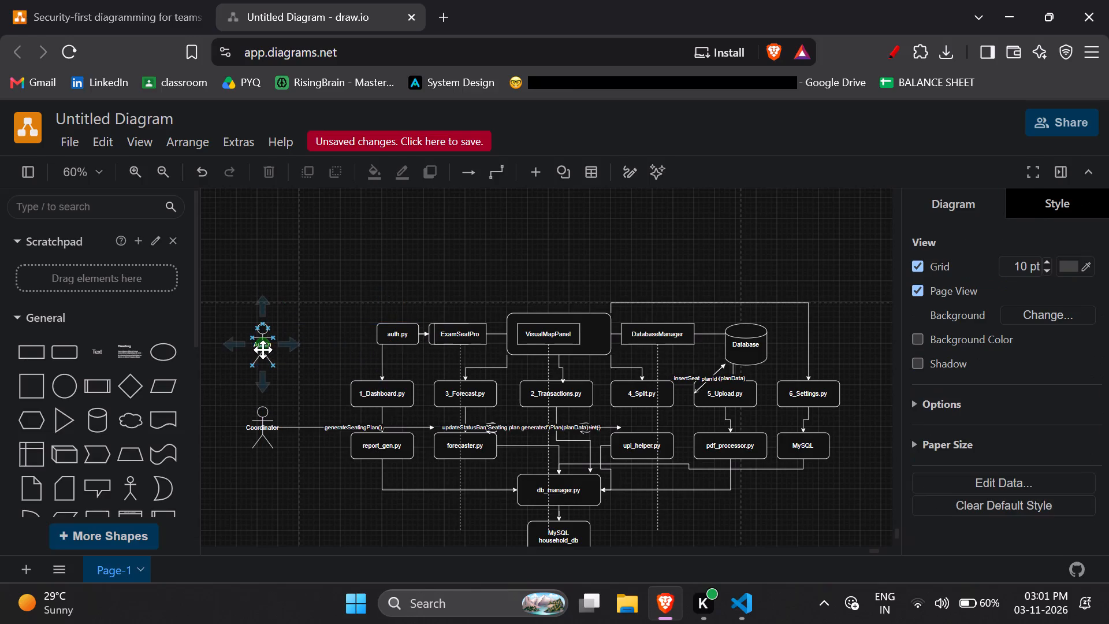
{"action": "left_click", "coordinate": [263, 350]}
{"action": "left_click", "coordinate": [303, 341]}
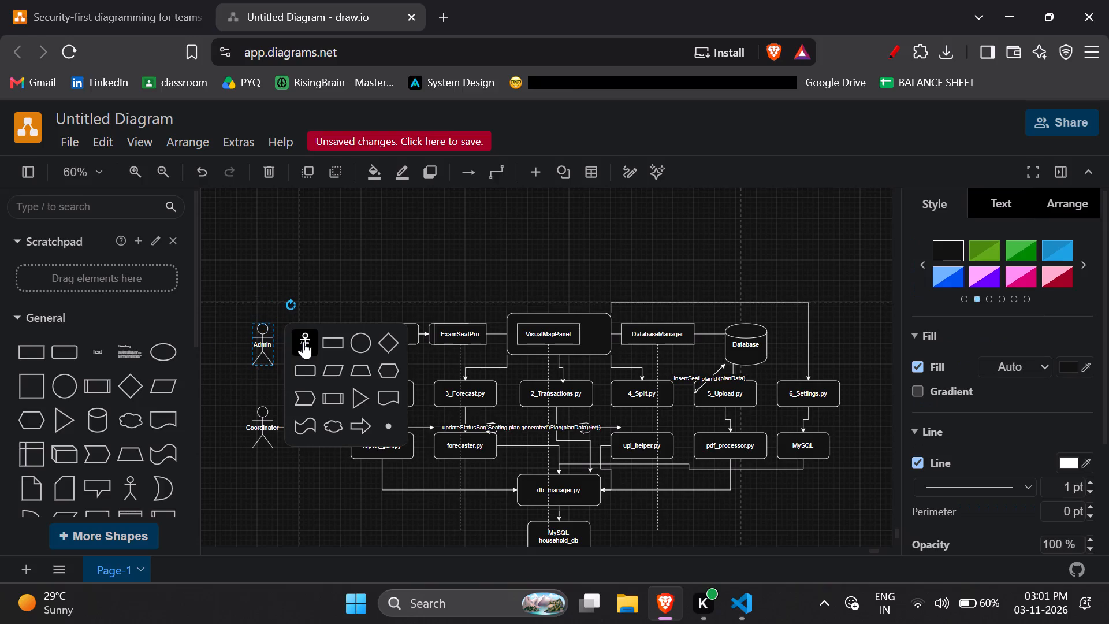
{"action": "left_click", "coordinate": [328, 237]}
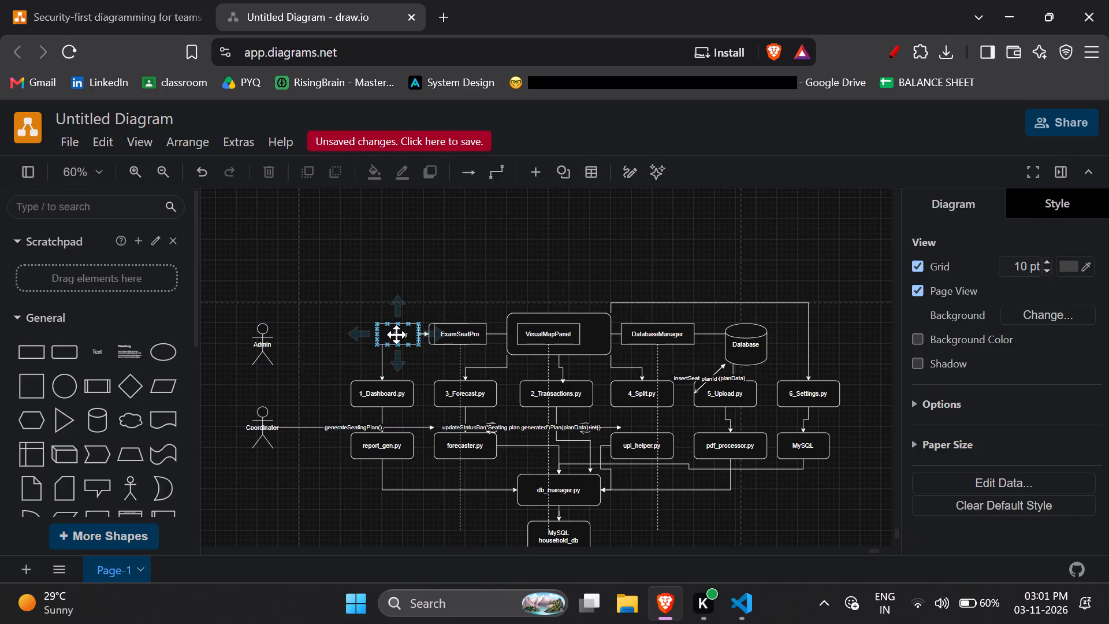
Shift the auth.py box away from ExamSeatPro so it sits centred above 1_Dashboard.py.
{"action": "left_click_drag", "start_coordinate": [396, 335], "coordinate": [383, 333]}
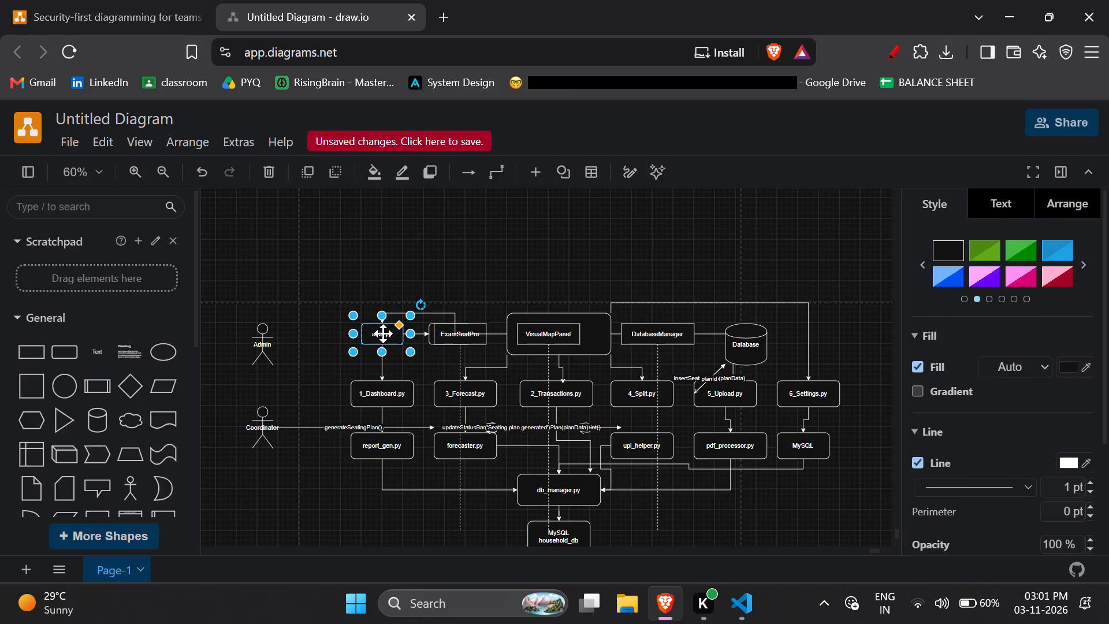
{"action": "left_click", "coordinate": [500, 269]}
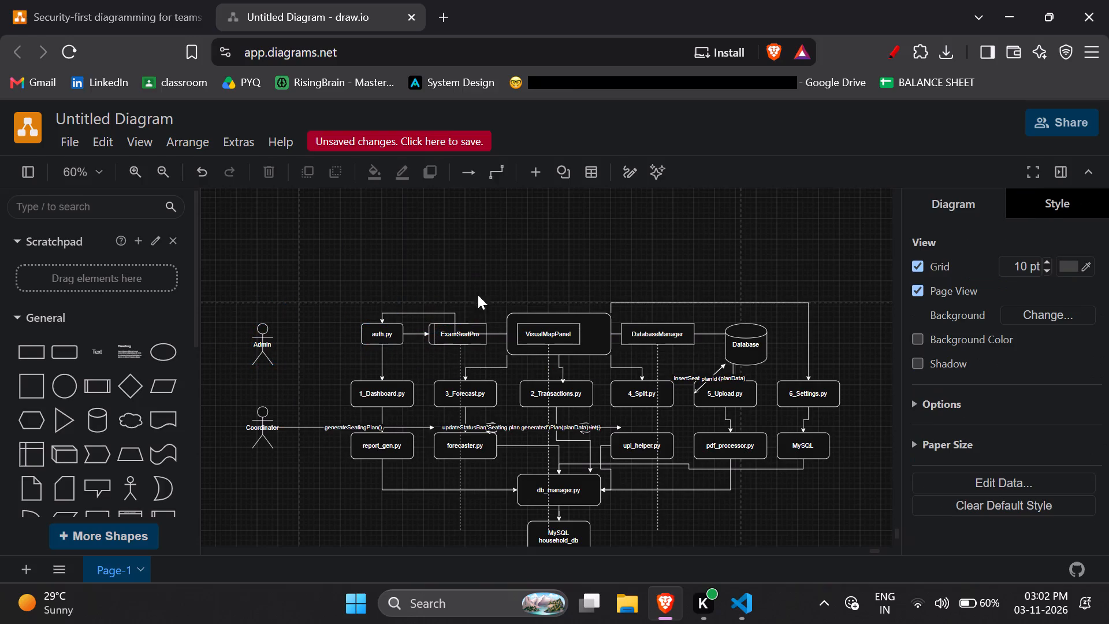
{"action": "left_click", "coordinate": [474, 336]}
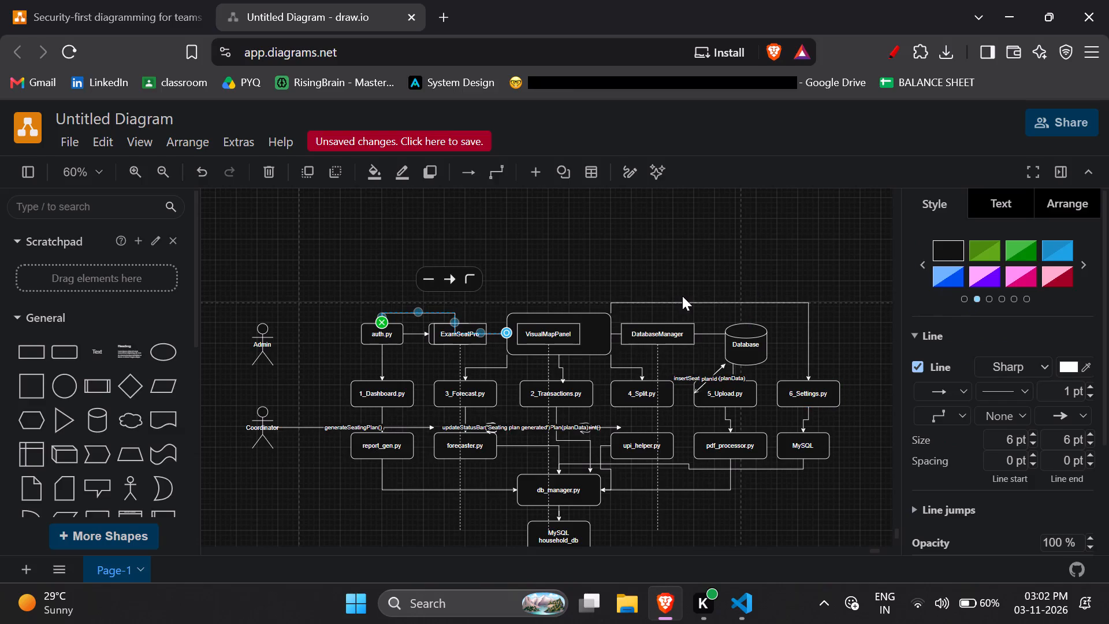
Move the VisualMapPanel lifeline off the Main Controller box, centred above it at about 440, -80.
{"action": "left_click_drag", "start_coordinate": [559, 328], "coordinate": [559, 283]}
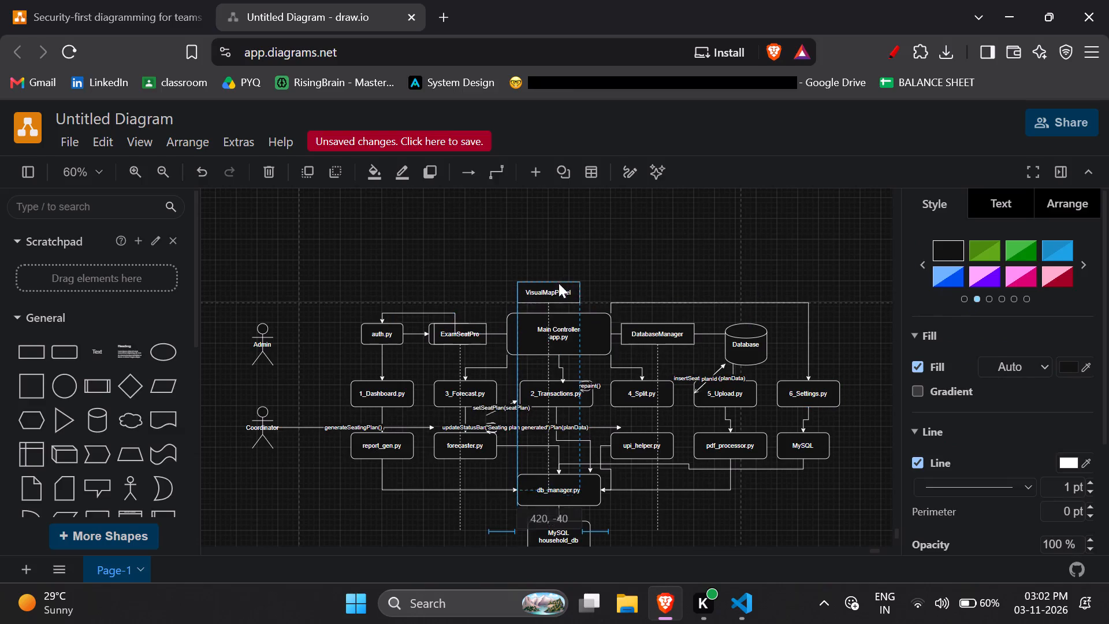
{"action": "left_click_drag", "start_coordinate": [559, 283], "coordinate": [579, 280]}
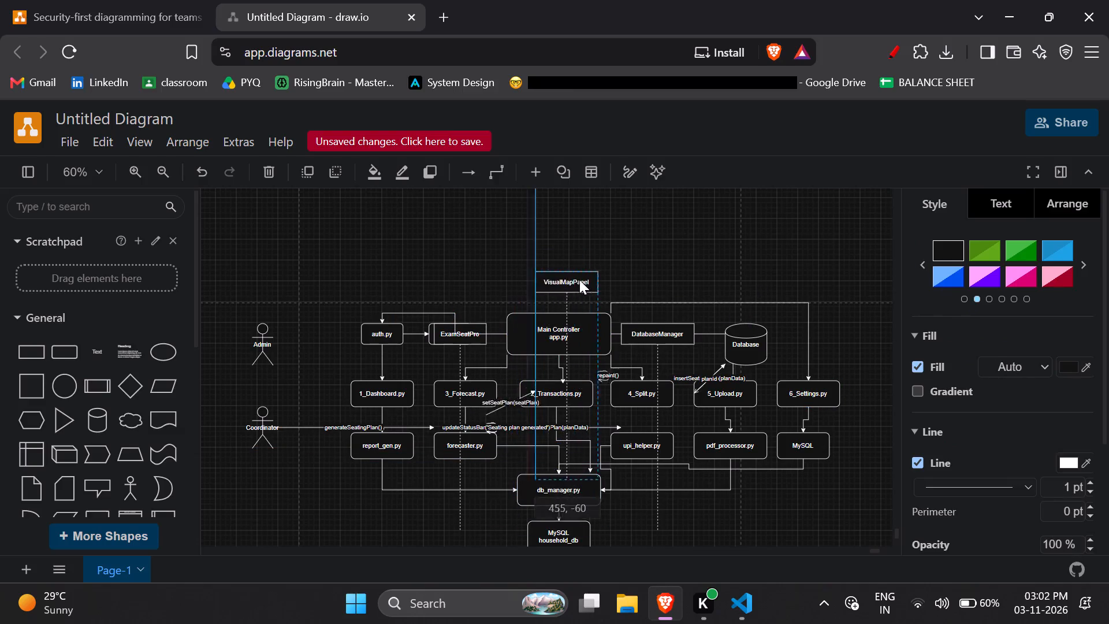
{"action": "left_click_drag", "start_coordinate": [579, 280], "coordinate": [565, 254]}
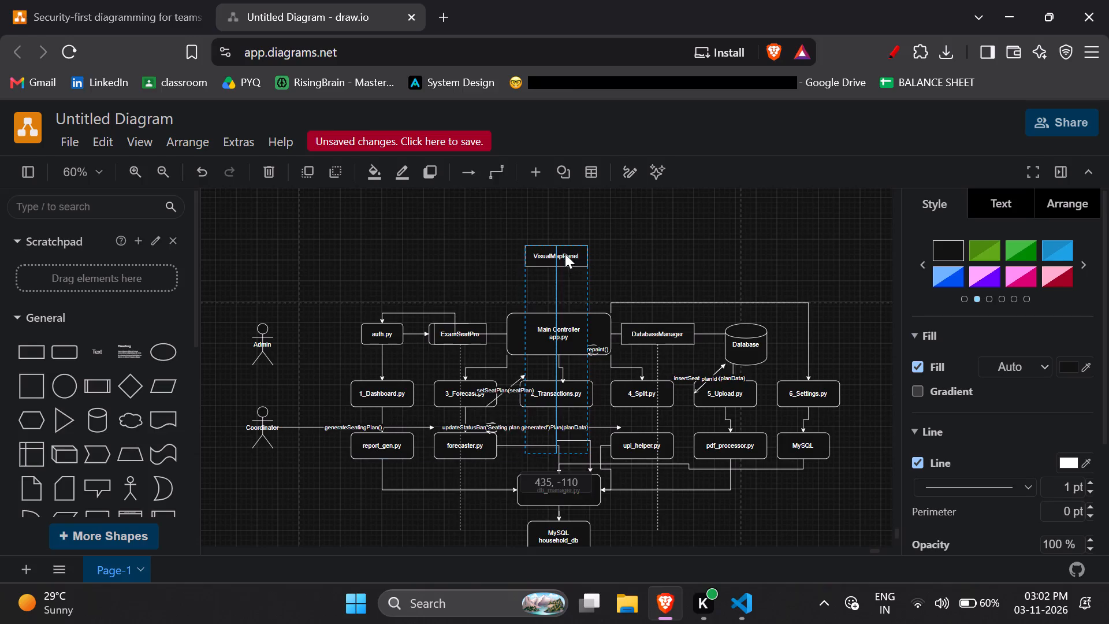
{"action": "left_click_drag", "start_coordinate": [565, 254], "coordinate": [568, 266]}
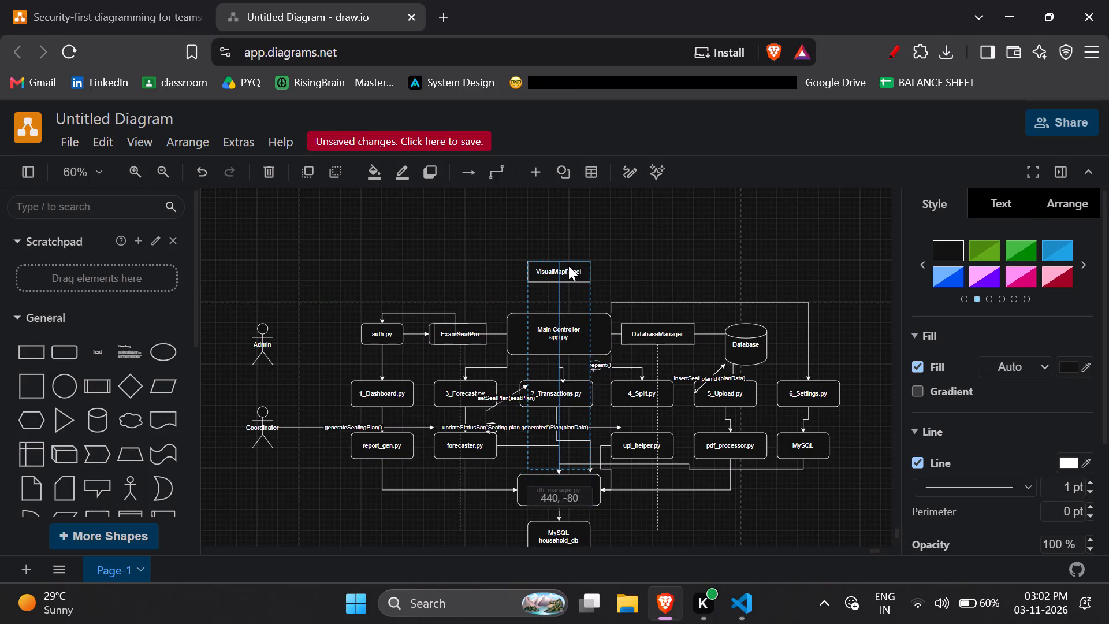
{"action": "left_click_drag", "start_coordinate": [568, 266], "coordinate": [570, 266]}
Raise the Main Controller app.py box to sit just beneath the VisualMapPanel header.
{"action": "left_click_drag", "start_coordinate": [577, 334], "coordinate": [574, 327]}
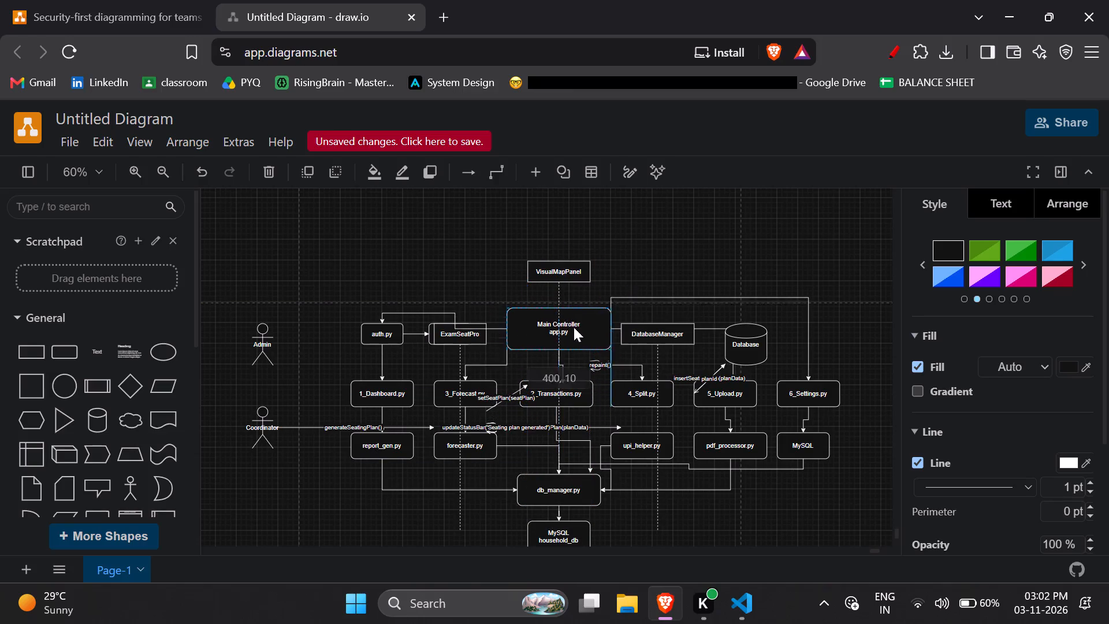
{"action": "left_click_drag", "start_coordinate": [574, 327], "coordinate": [579, 316]}
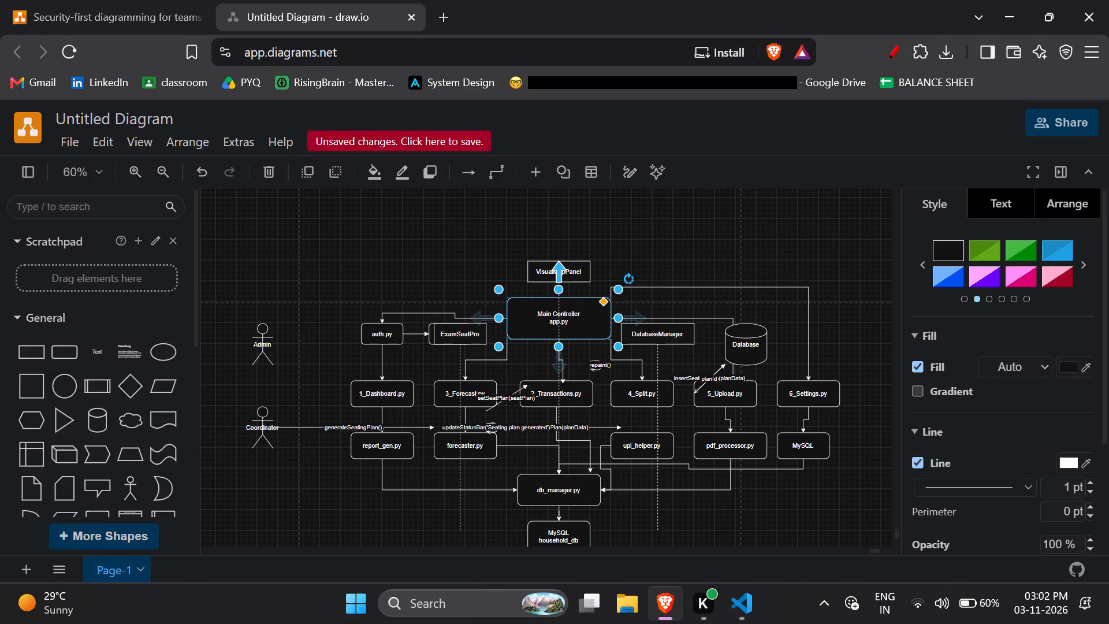
{"action": "left_click", "coordinate": [566, 269]}
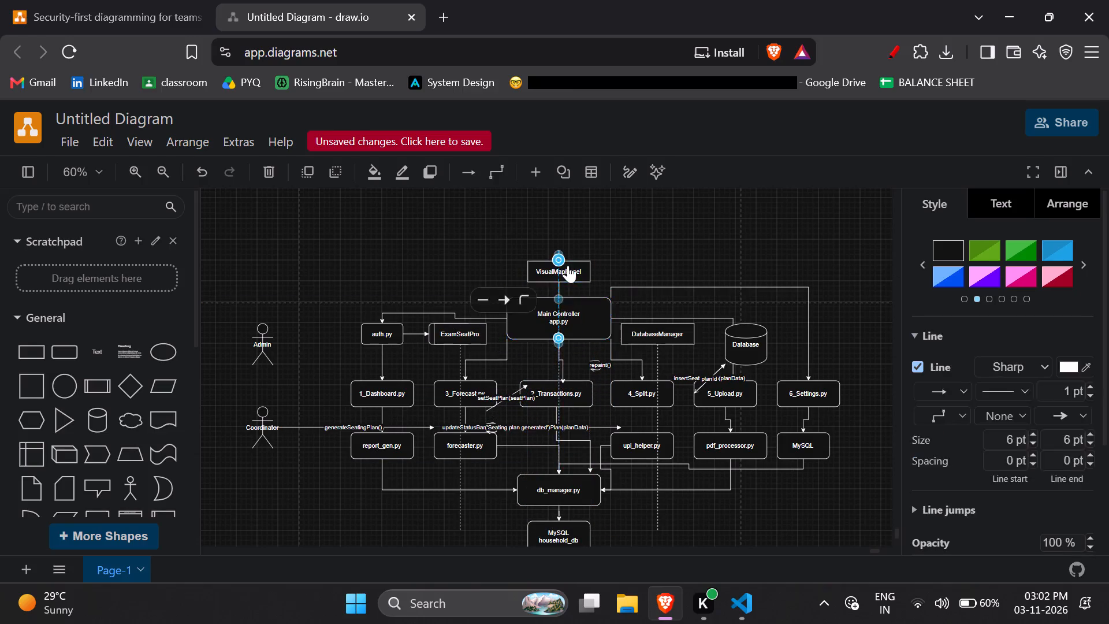
{"action": "key", "text": "ctrl+z"}
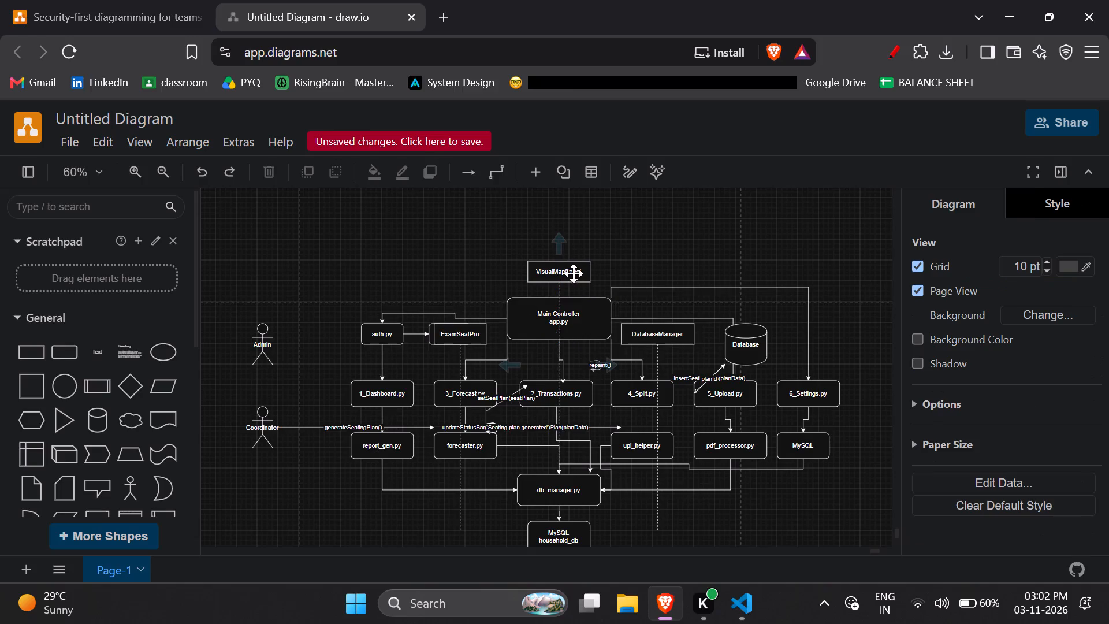
Move VisualMapPanel and the Main Controller box higher, leaving a wide gap above the row with auth.py, ExamSeatPro and DatabaseManager.
{"action": "left_click_drag", "start_coordinate": [574, 273], "coordinate": [572, 230]}
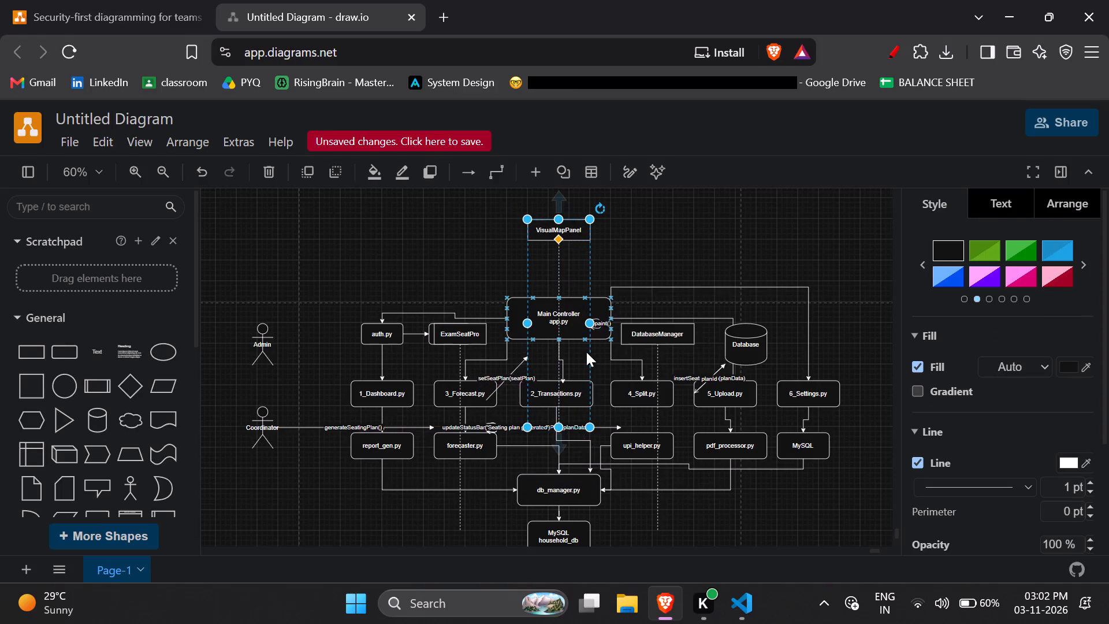
{"action": "left_click_drag", "start_coordinate": [571, 321], "coordinate": [575, 289]}
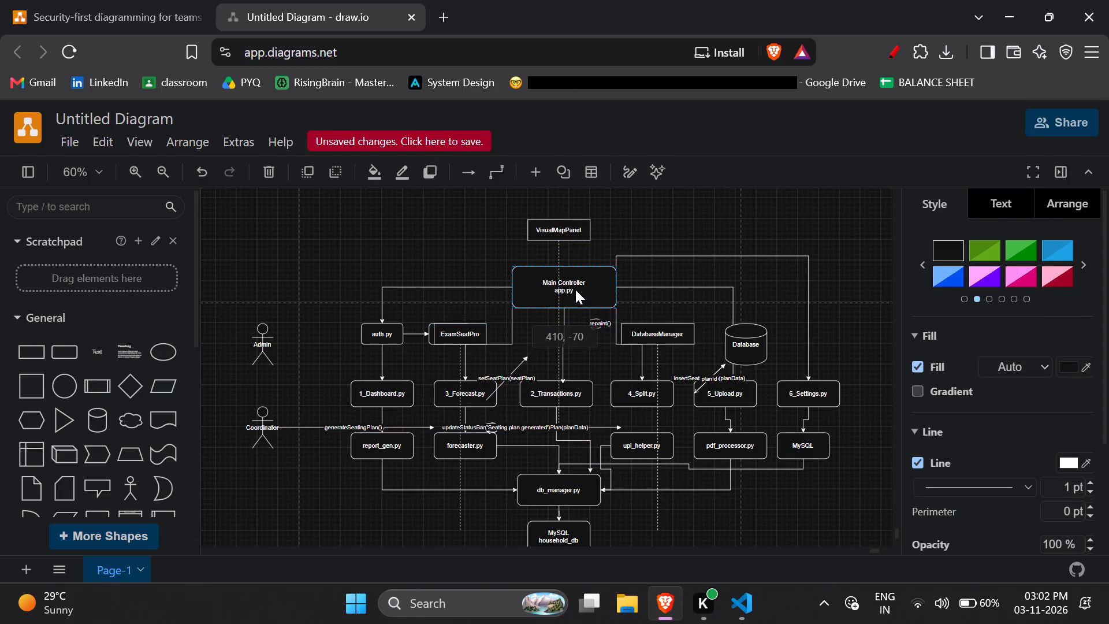
{"action": "left_click_drag", "start_coordinate": [575, 289], "coordinate": [575, 286]}
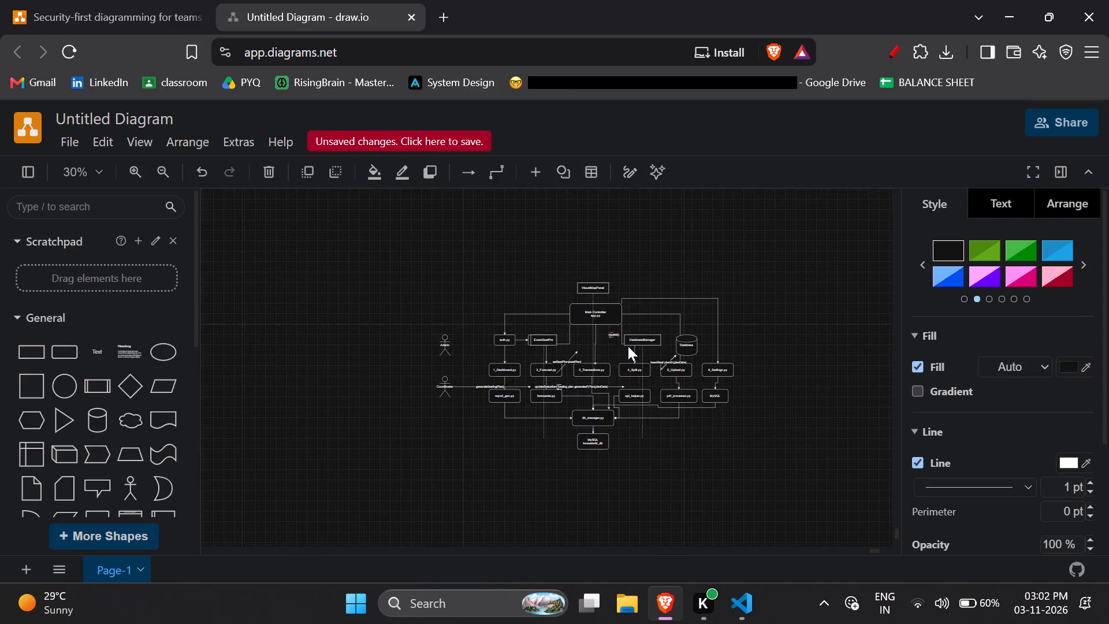
{"action": "left_click", "coordinate": [604, 288]}
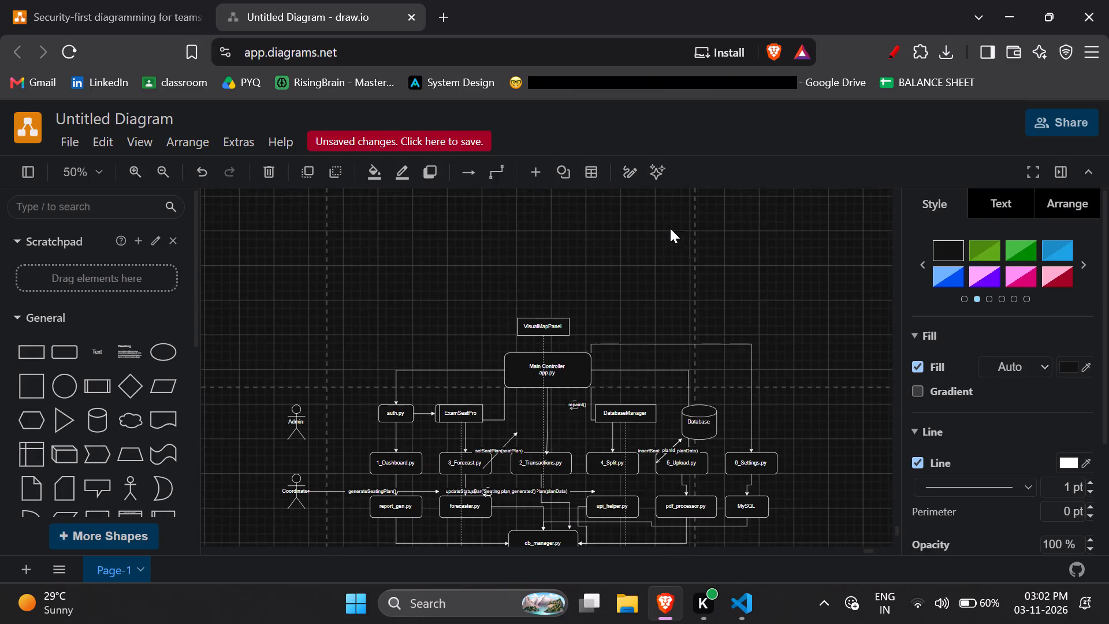
{"action": "scroll", "coordinate": [554, 347], "scroll_direction": "down", "scroll_amount": 1}
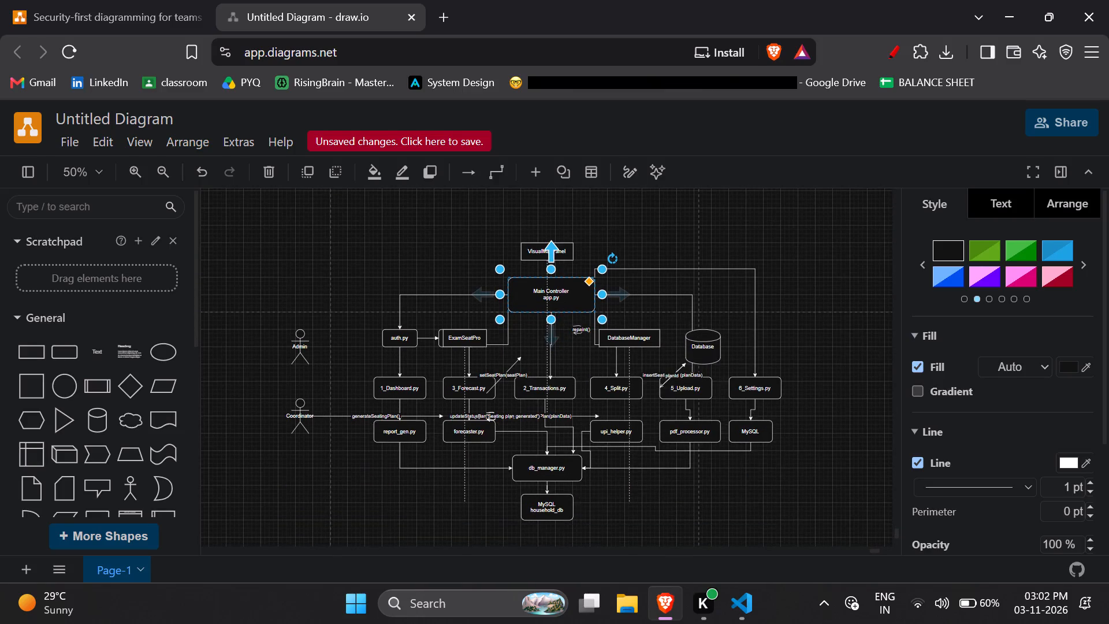
{"action": "left_click_drag", "start_coordinate": [564, 249], "coordinate": [564, 216]}
{"action": "left_click", "coordinate": [556, 298]}
{"action": "left_click_drag", "start_coordinate": [556, 298], "coordinate": [556, 258]}
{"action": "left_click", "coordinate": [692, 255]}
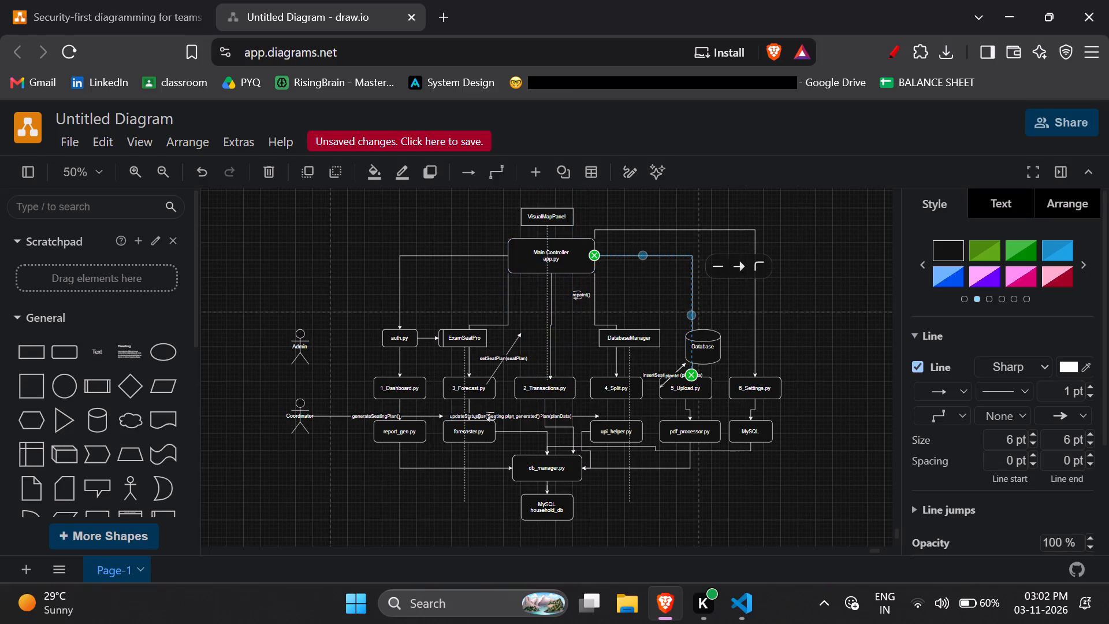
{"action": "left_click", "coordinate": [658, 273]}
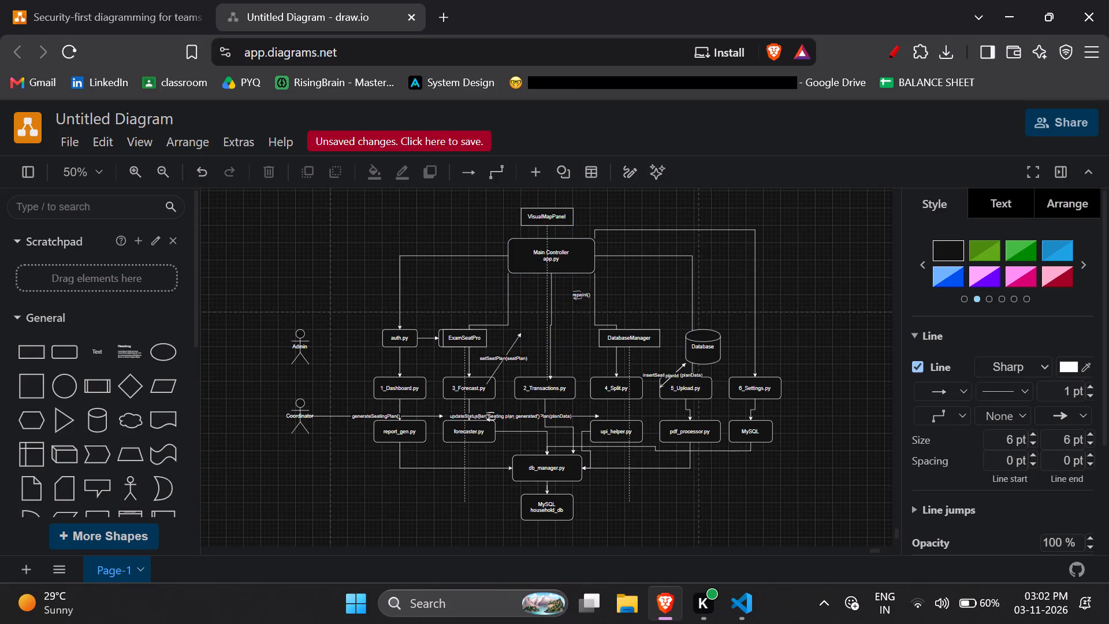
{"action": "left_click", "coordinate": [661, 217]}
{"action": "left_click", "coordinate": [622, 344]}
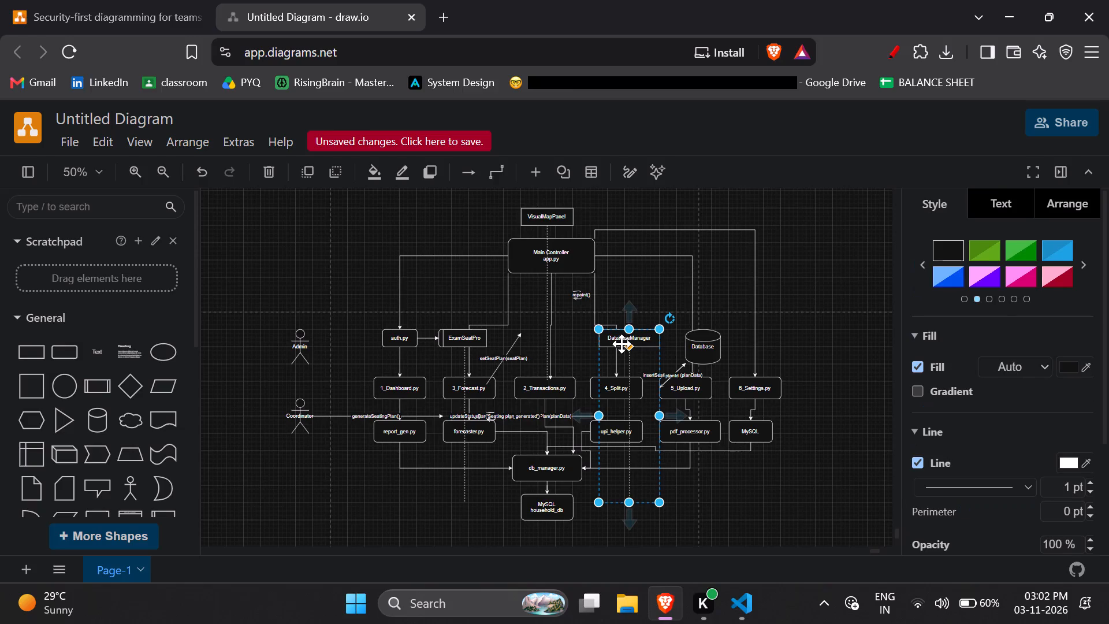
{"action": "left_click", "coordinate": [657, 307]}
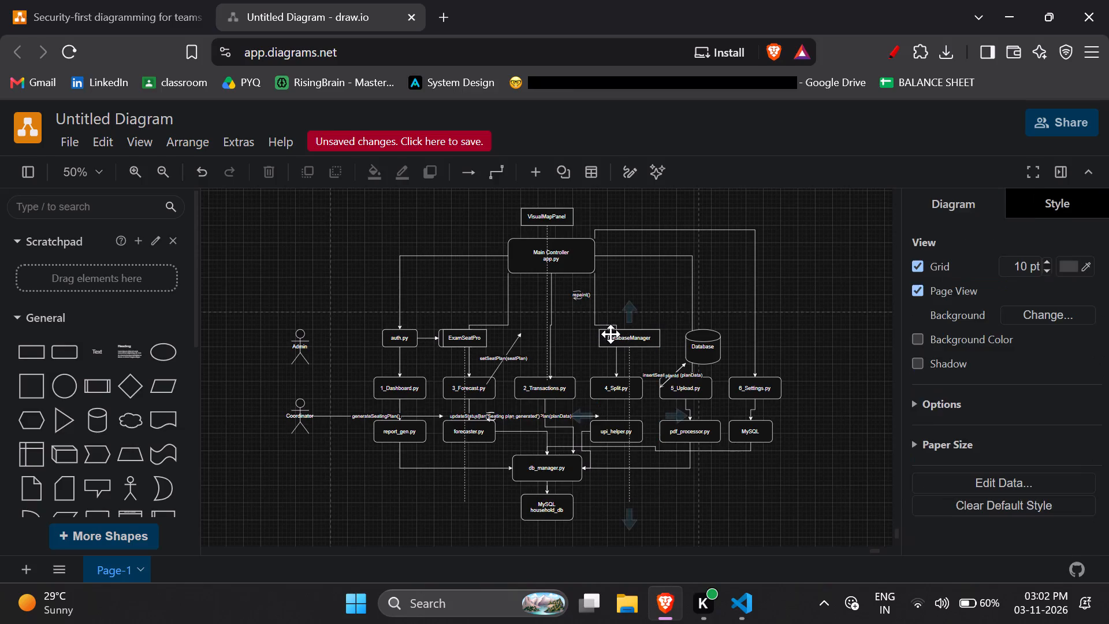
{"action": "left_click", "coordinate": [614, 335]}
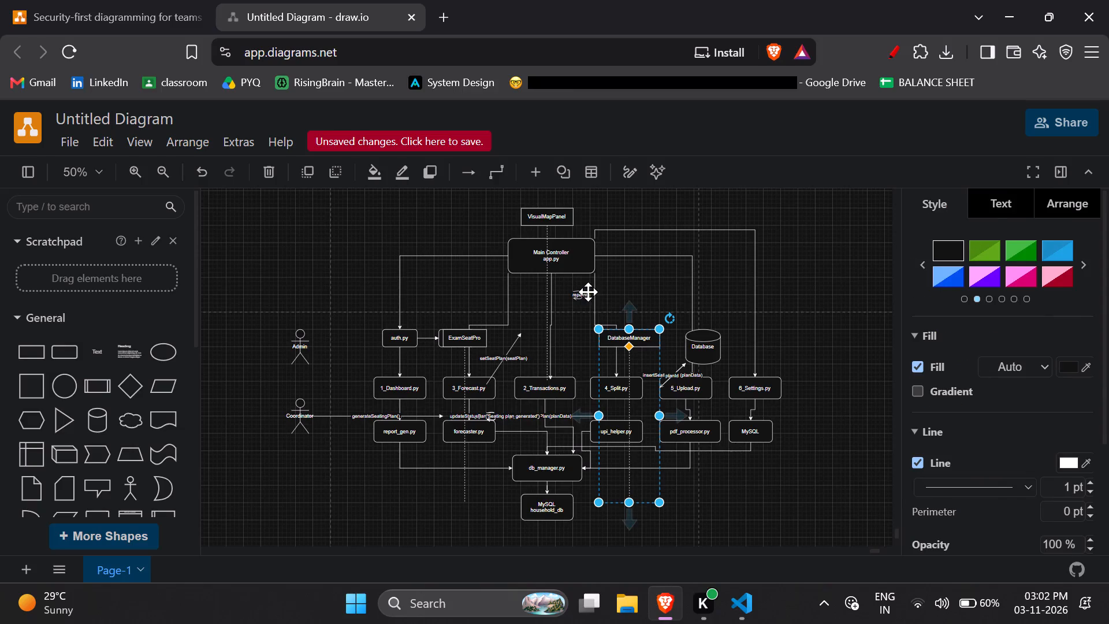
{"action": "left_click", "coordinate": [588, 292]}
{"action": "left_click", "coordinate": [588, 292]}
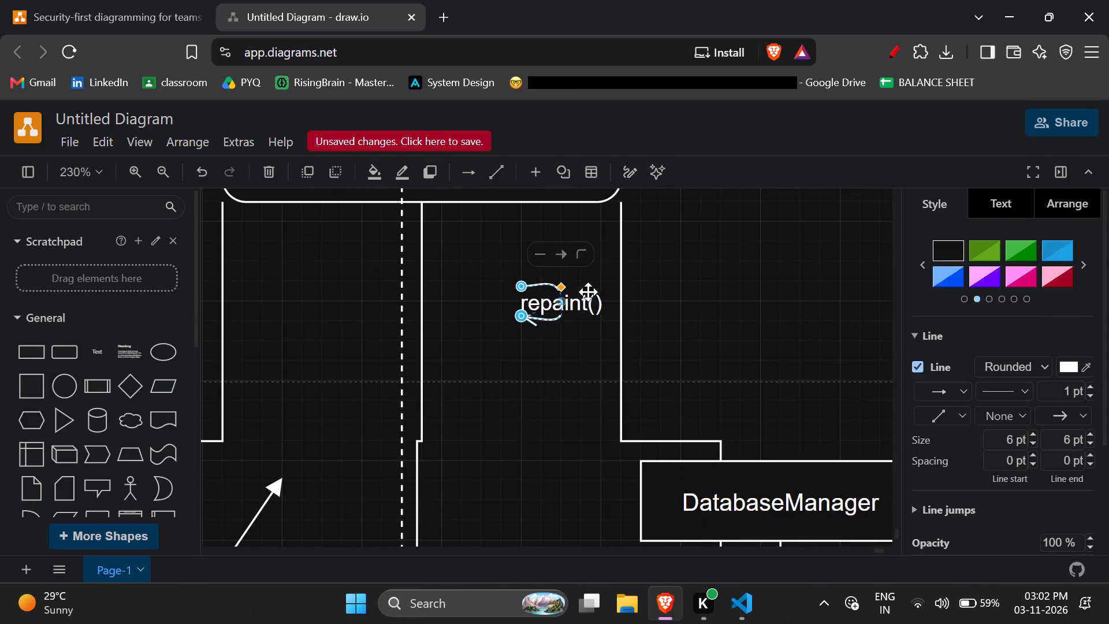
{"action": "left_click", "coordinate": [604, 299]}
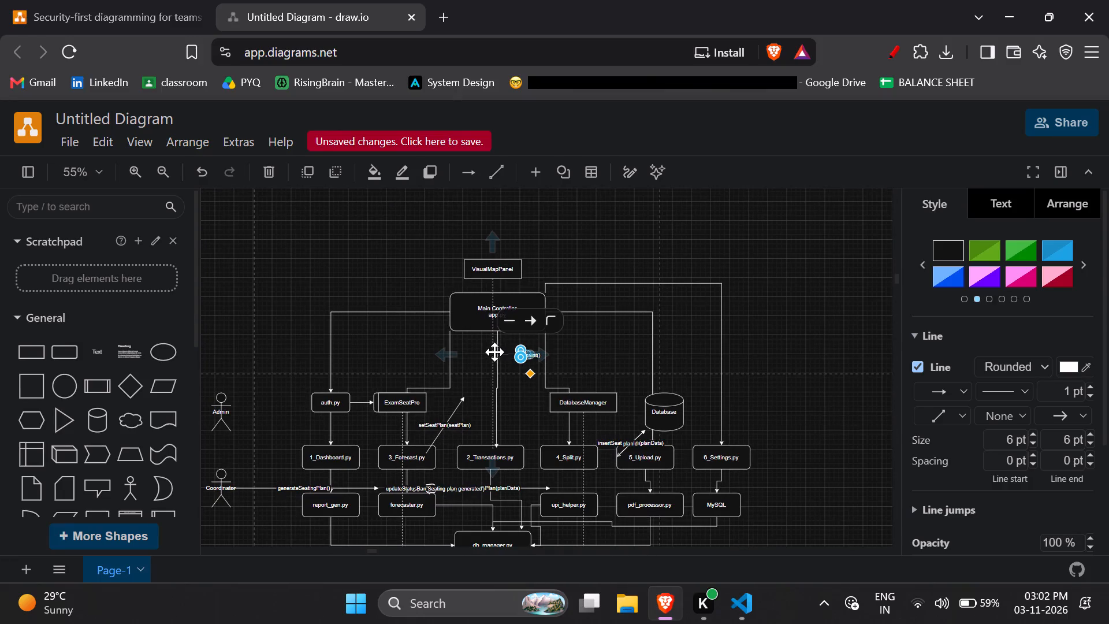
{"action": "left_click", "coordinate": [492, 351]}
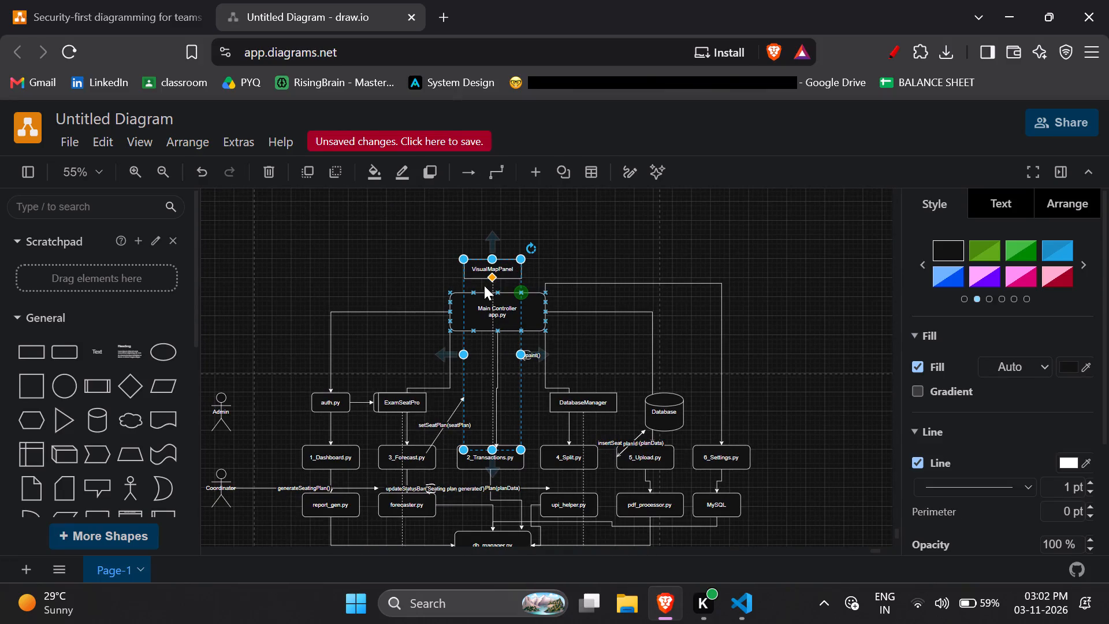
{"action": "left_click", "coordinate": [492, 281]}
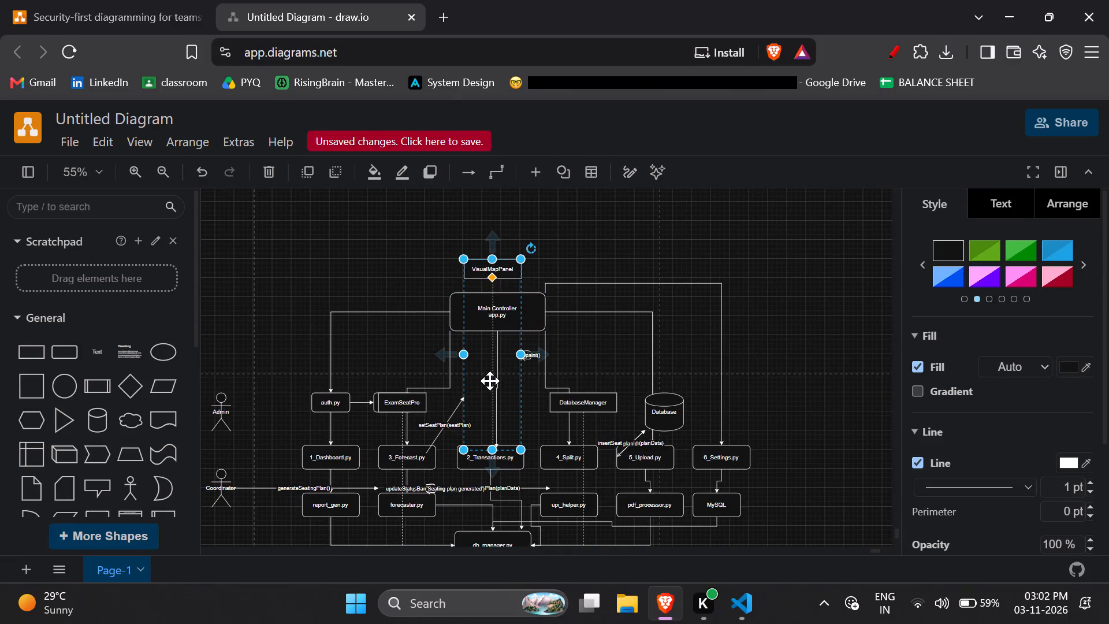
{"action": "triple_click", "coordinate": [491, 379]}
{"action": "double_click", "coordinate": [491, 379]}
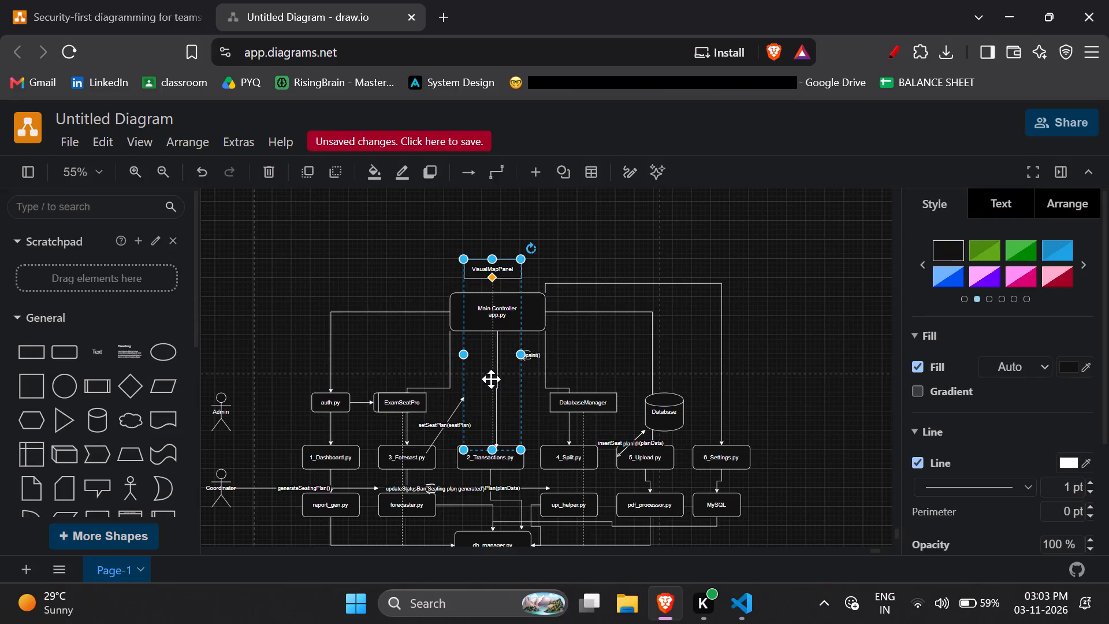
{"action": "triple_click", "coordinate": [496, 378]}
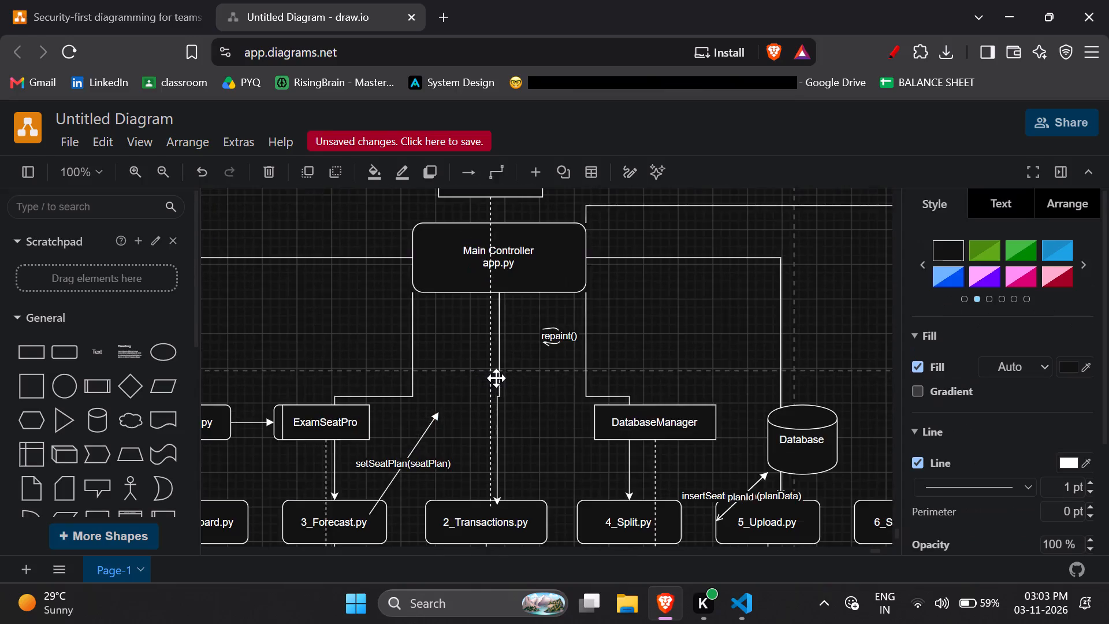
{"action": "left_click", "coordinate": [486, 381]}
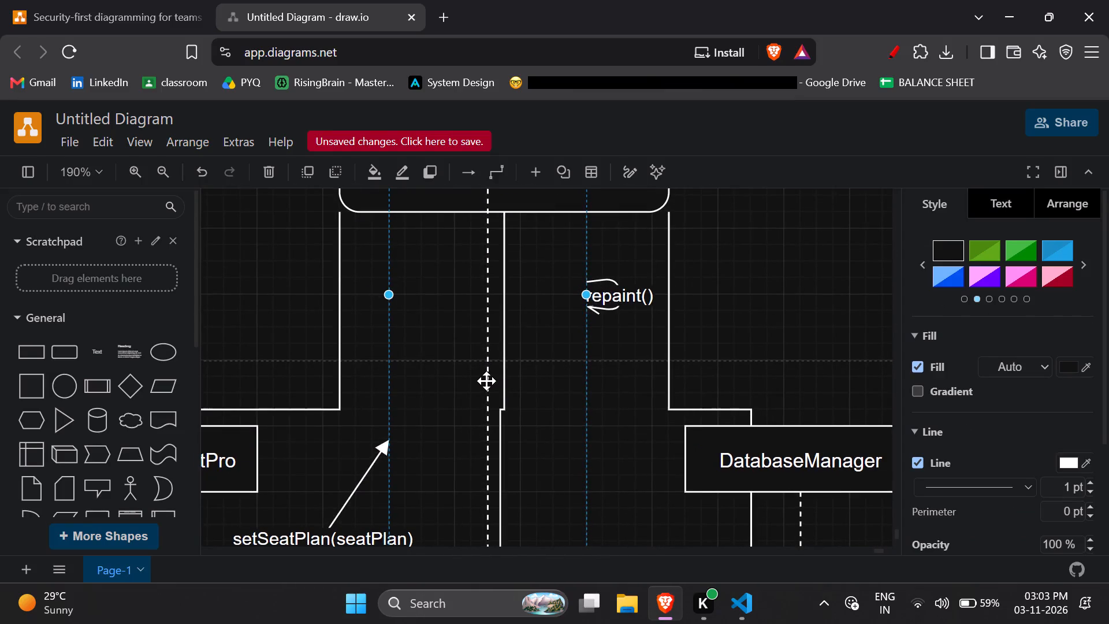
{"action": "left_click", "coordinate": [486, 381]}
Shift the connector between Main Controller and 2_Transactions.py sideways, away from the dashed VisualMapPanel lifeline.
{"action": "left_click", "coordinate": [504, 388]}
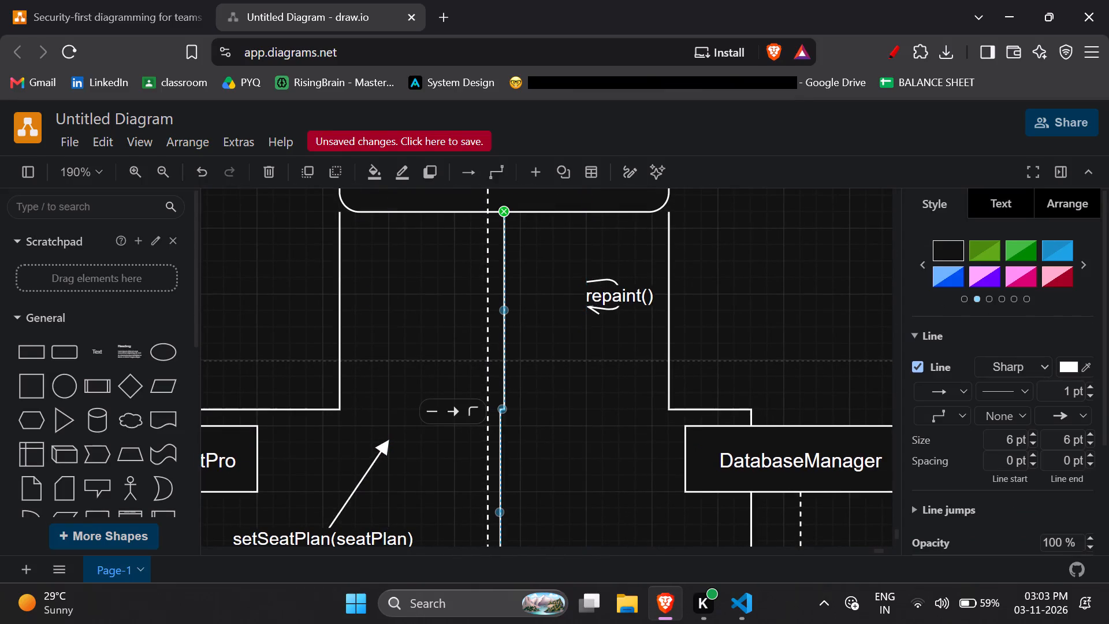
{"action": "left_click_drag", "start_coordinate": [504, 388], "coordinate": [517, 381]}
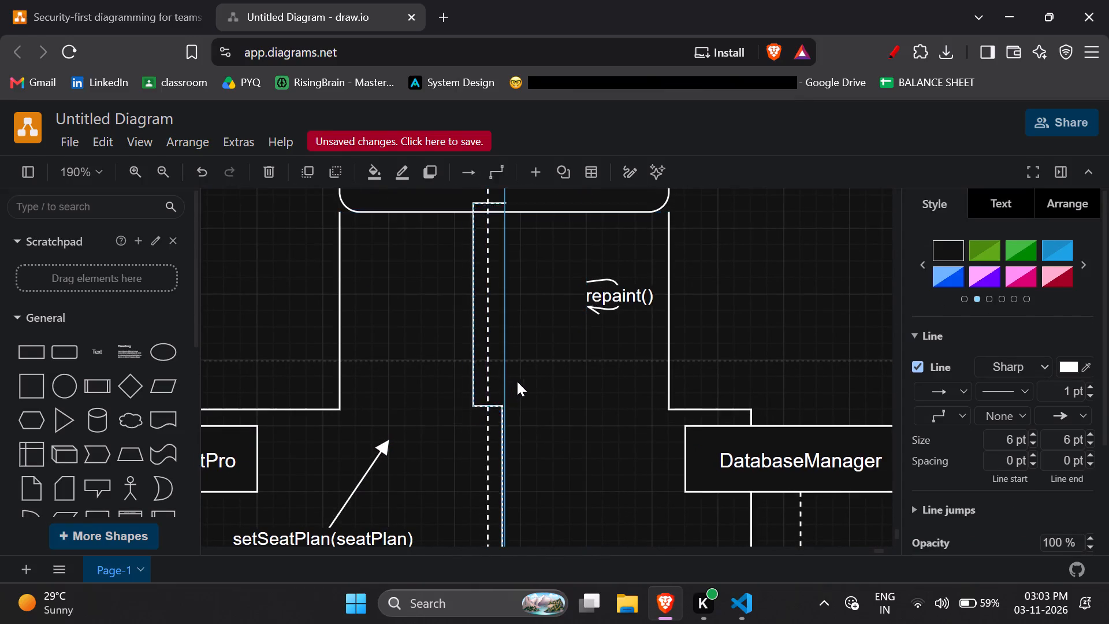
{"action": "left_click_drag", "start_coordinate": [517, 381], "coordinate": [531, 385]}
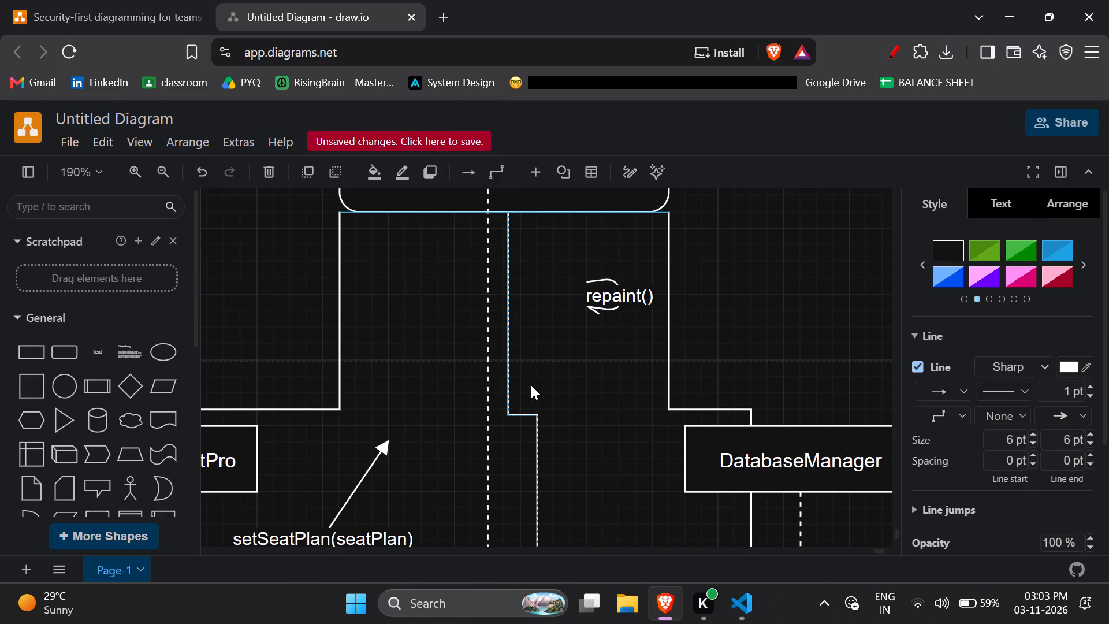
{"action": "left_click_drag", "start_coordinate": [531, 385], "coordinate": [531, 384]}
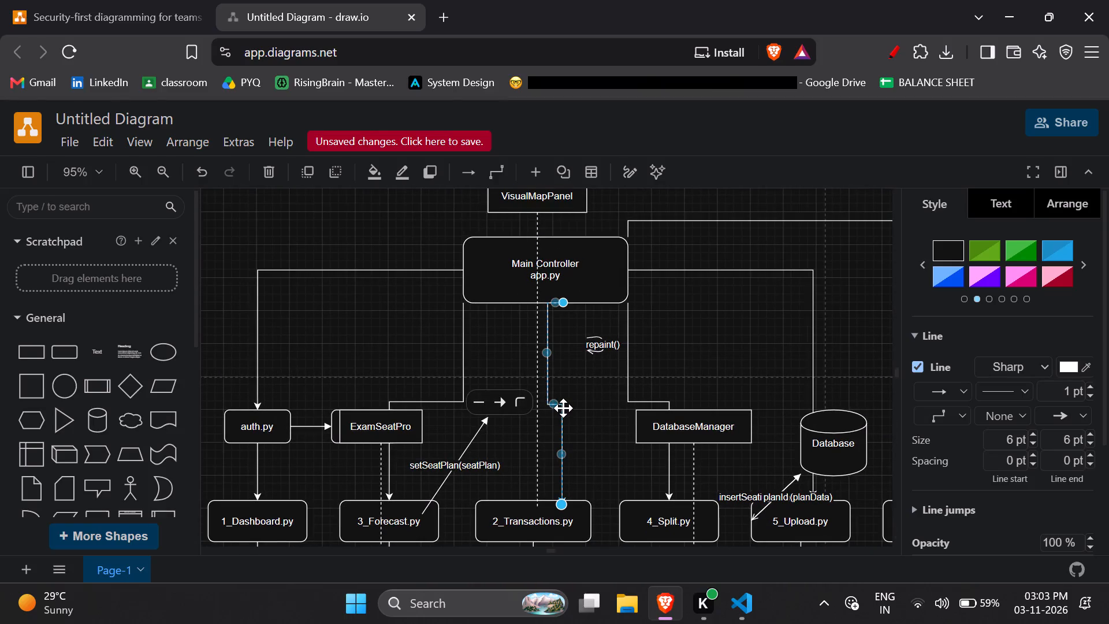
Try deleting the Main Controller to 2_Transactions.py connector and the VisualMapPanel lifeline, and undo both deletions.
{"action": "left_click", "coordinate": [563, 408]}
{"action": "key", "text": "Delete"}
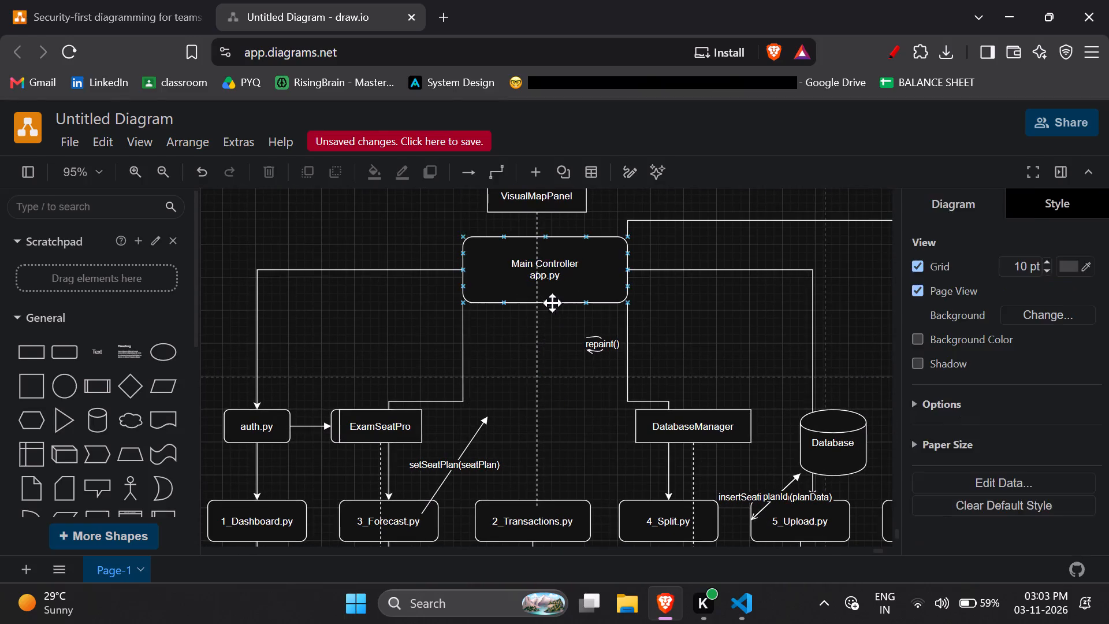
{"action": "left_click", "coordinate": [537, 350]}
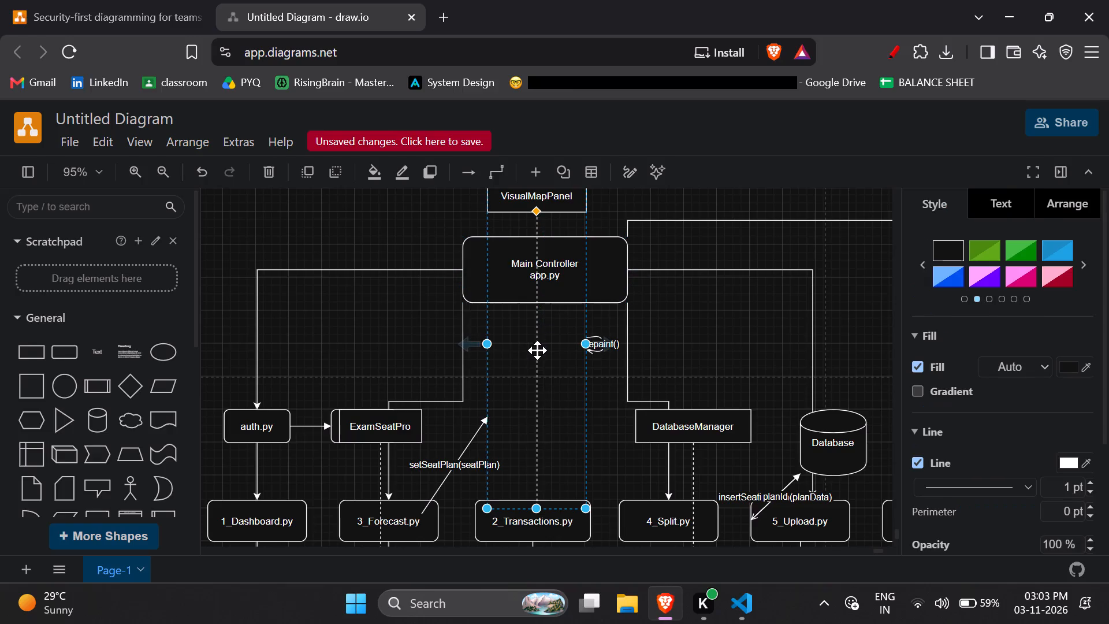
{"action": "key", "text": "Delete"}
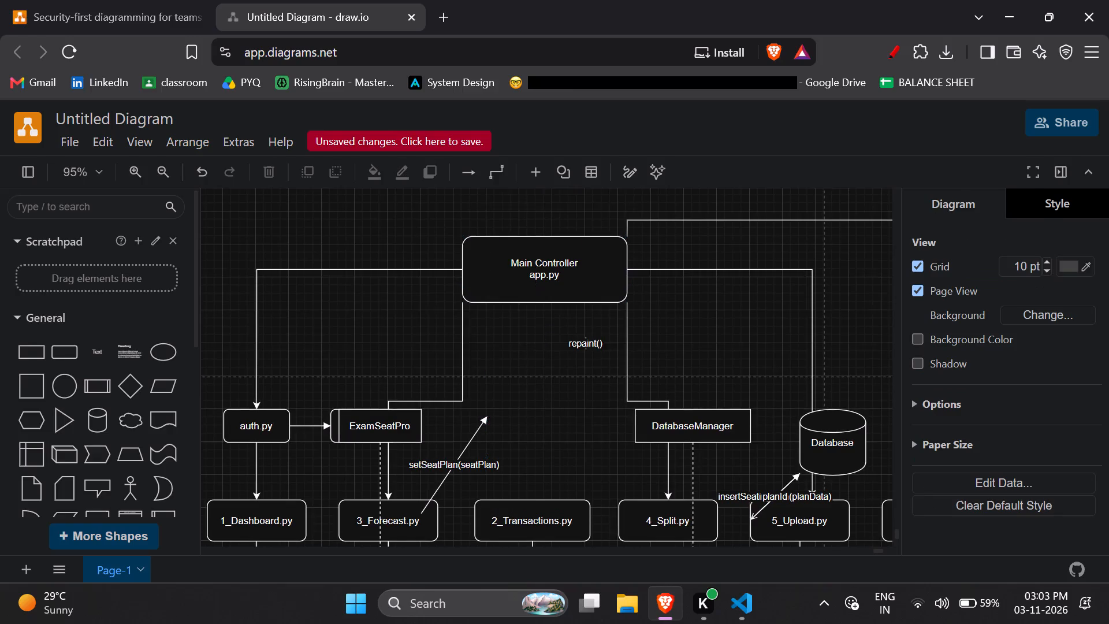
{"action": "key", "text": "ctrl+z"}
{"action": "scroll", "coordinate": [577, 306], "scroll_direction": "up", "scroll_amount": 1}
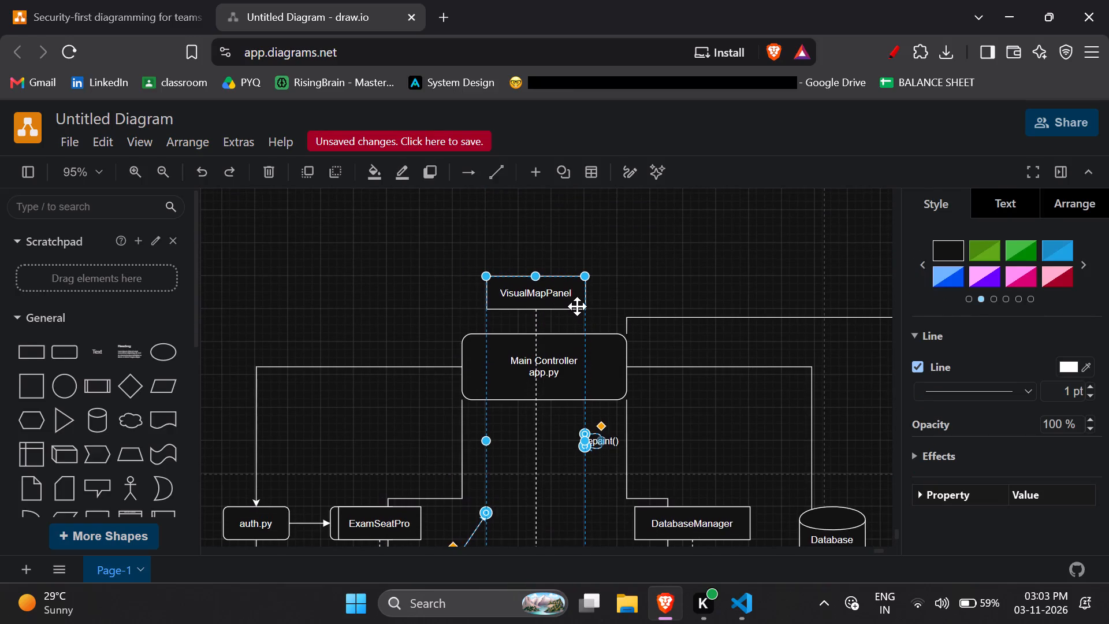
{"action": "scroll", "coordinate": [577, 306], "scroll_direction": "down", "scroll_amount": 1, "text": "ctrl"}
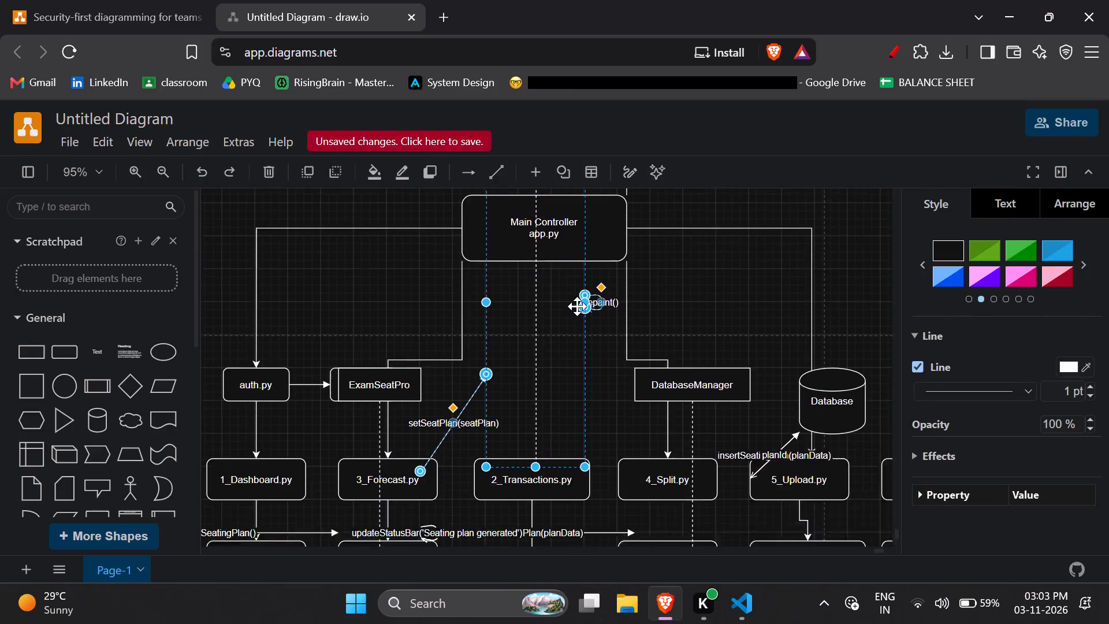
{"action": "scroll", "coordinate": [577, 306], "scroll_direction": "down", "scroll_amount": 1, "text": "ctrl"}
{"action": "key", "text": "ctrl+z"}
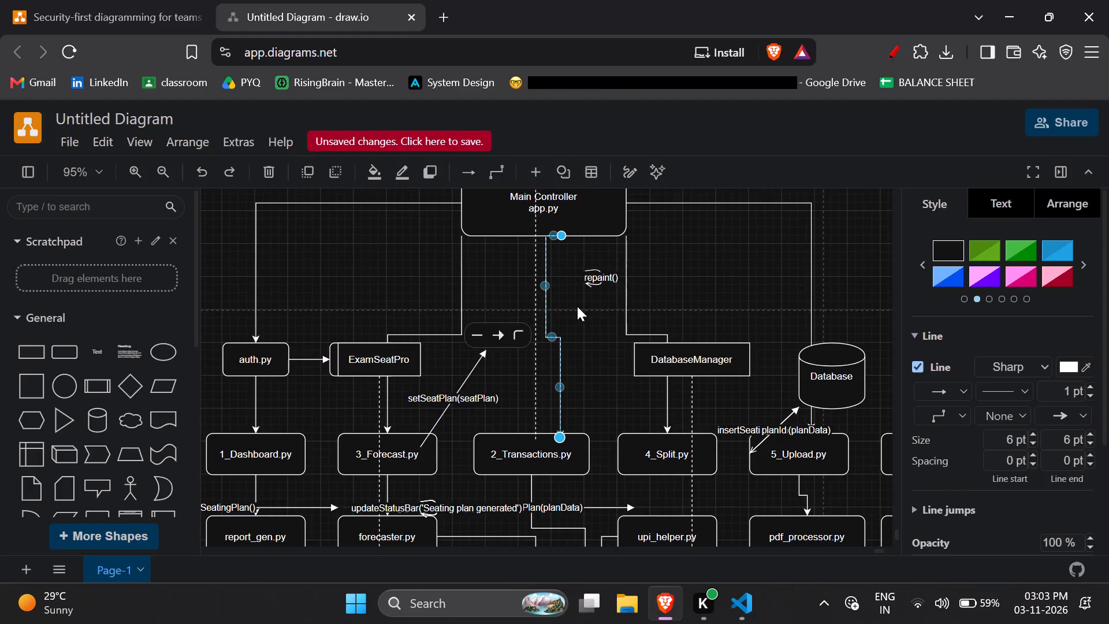
Delete the connector from Main Controller to 2_Transactions.py and the VisualMapPanel lifeline.
{"action": "key", "text": "Delete"}
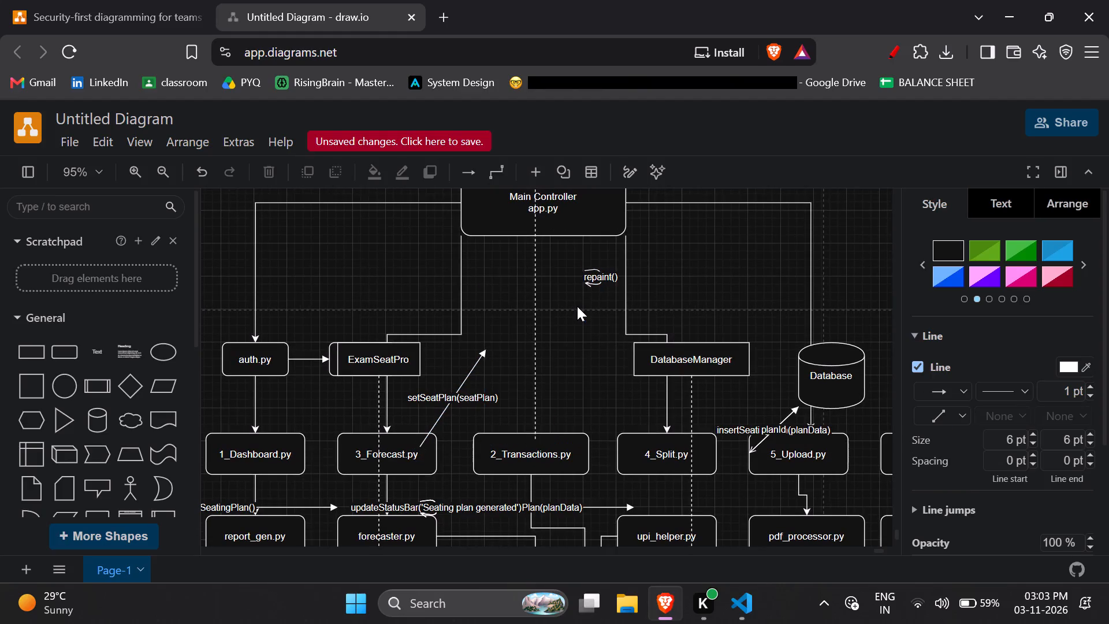
{"action": "left_click", "coordinate": [537, 326]}
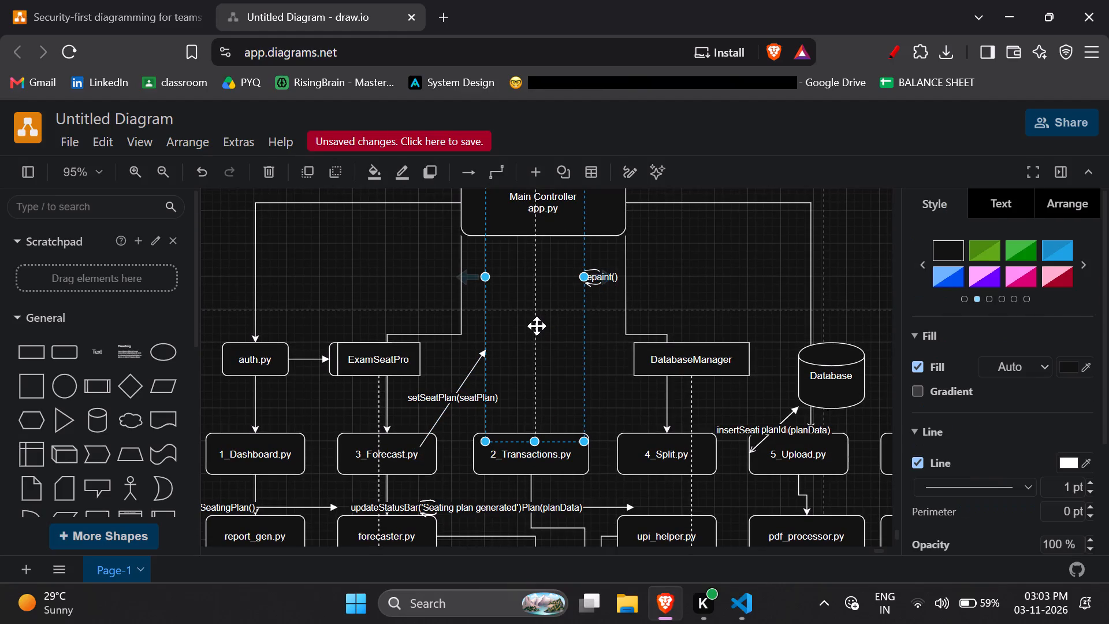
{"action": "key", "text": "Delete"}
Add a rounded rectangle centred above the Main Controller box at about 450, -320.
{"action": "scroll", "coordinate": [537, 326], "scroll_direction": "up", "scroll_amount": 2}
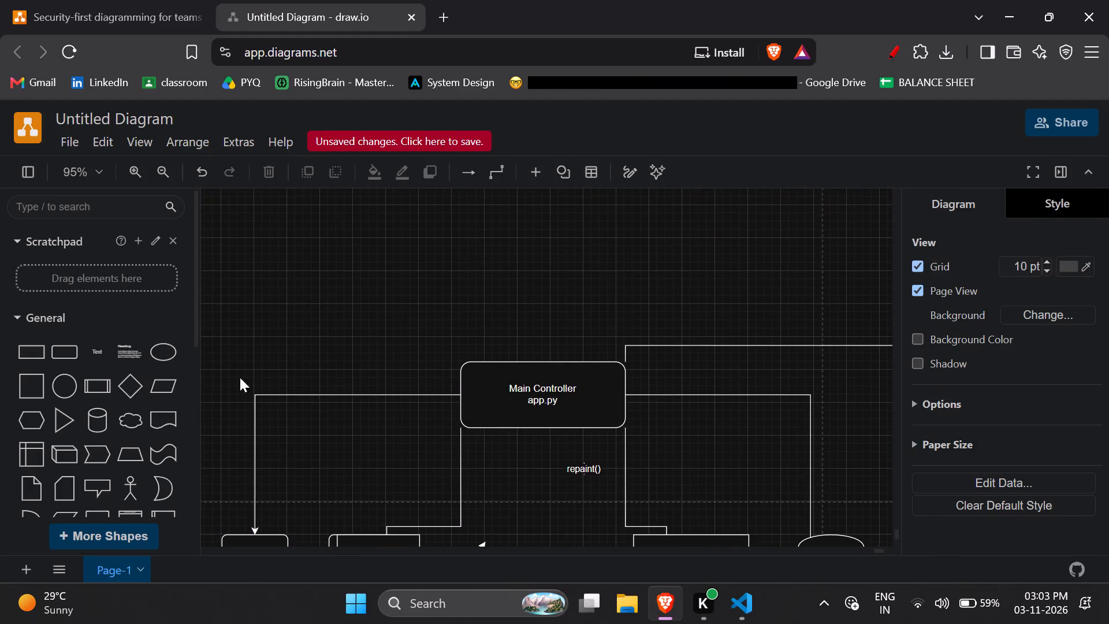
{"action": "left_click", "coordinate": [64, 355]}
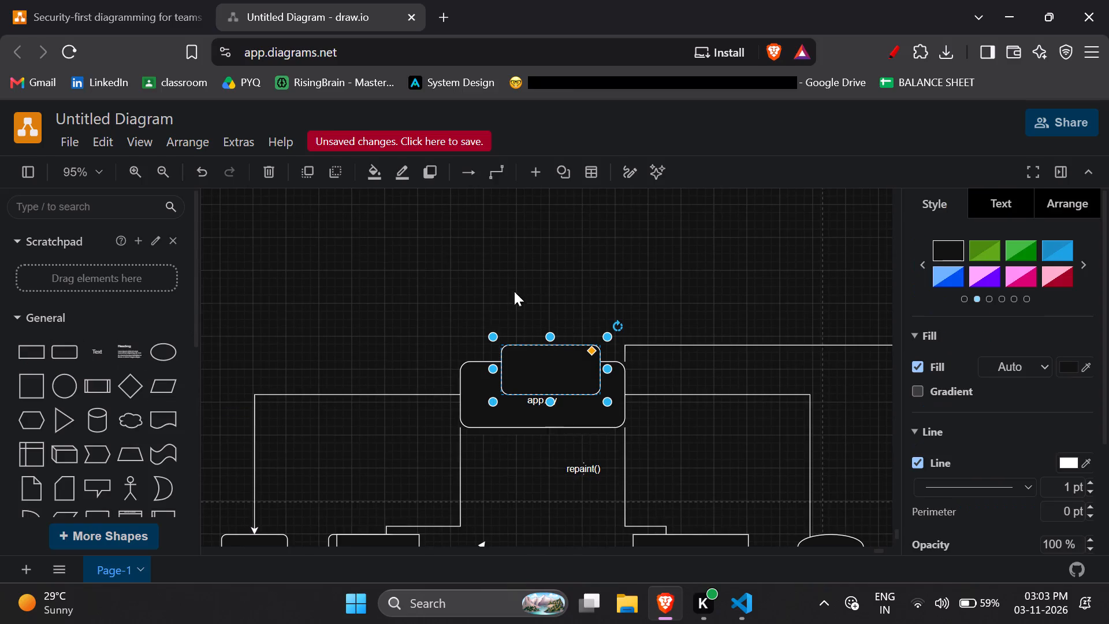
{"action": "left_click_drag", "start_coordinate": [560, 377], "coordinate": [552, 271]}
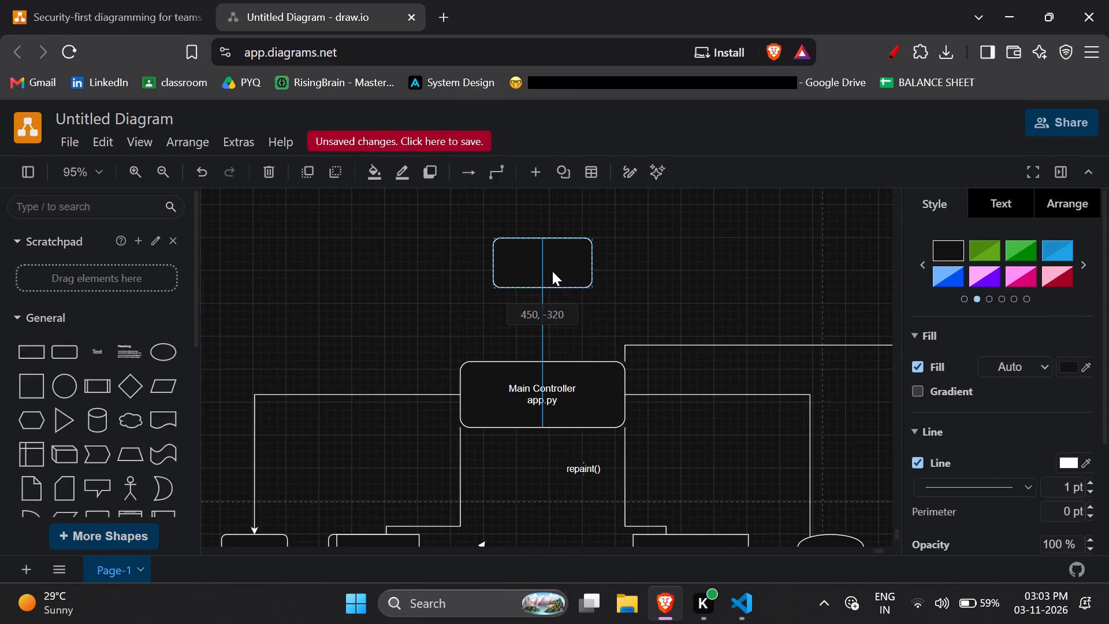
{"action": "left_click_drag", "start_coordinate": [552, 271], "coordinate": [548, 272]}
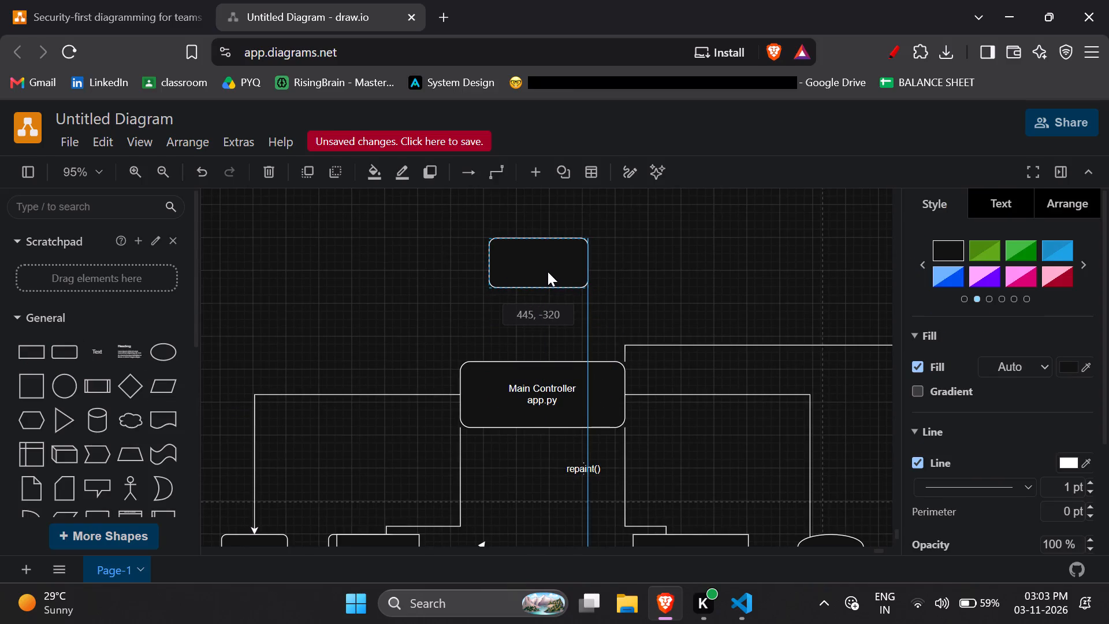
{"action": "left_click_drag", "start_coordinate": [548, 272], "coordinate": [552, 272]}
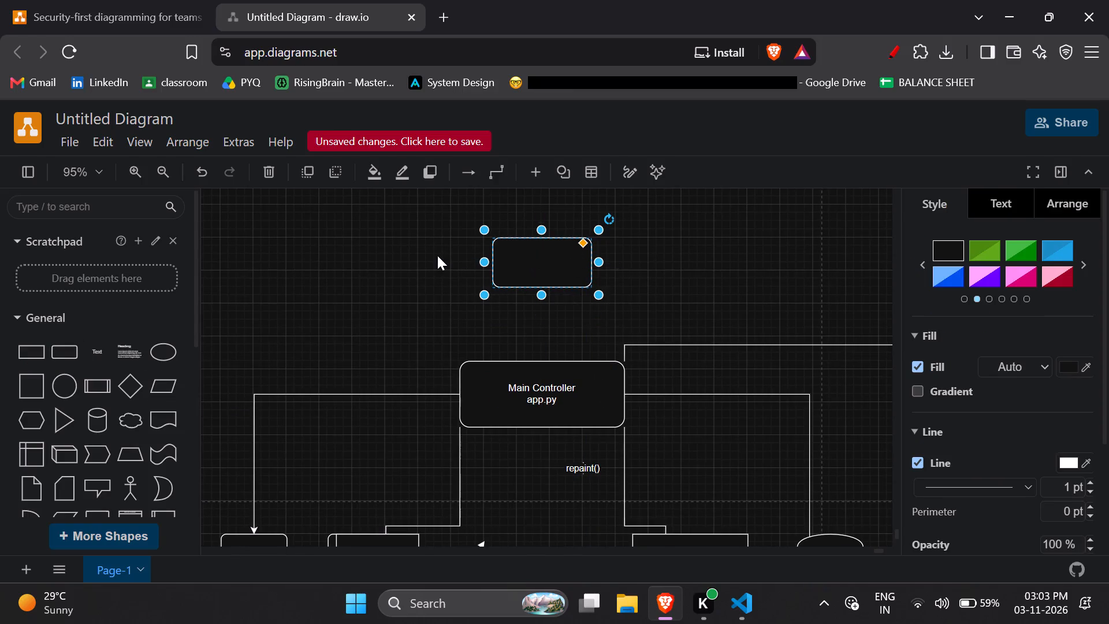
Place a text label centred inside the new rounded rectangle and set its text to VisualMapPanel.
{"action": "left_click", "coordinate": [103, 344]}
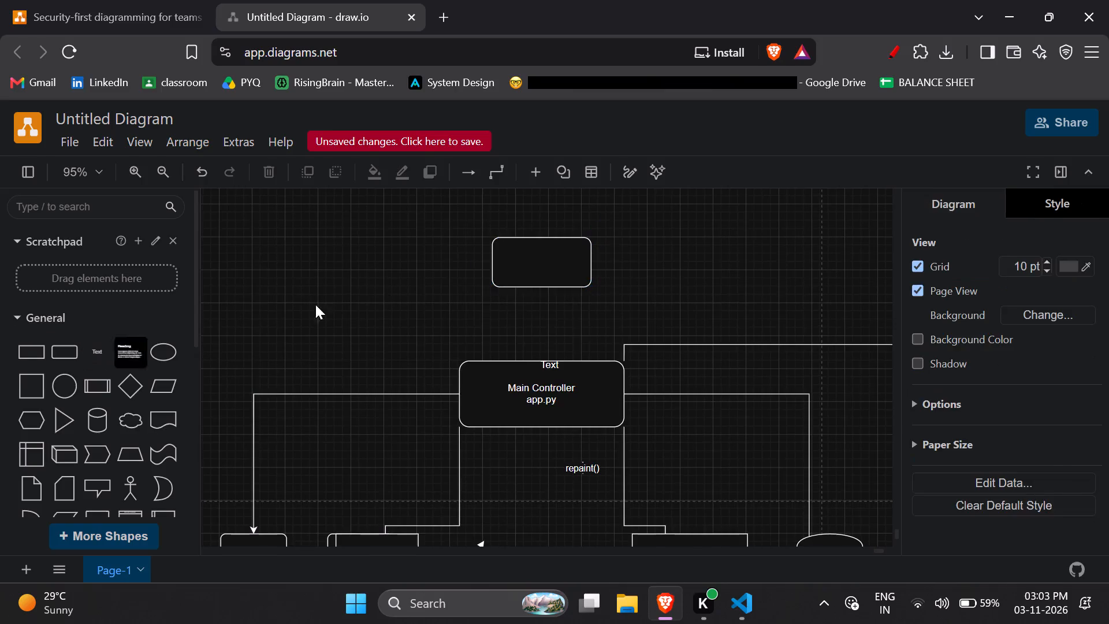
{"action": "left_click_drag", "start_coordinate": [548, 370], "coordinate": [542, 263]}
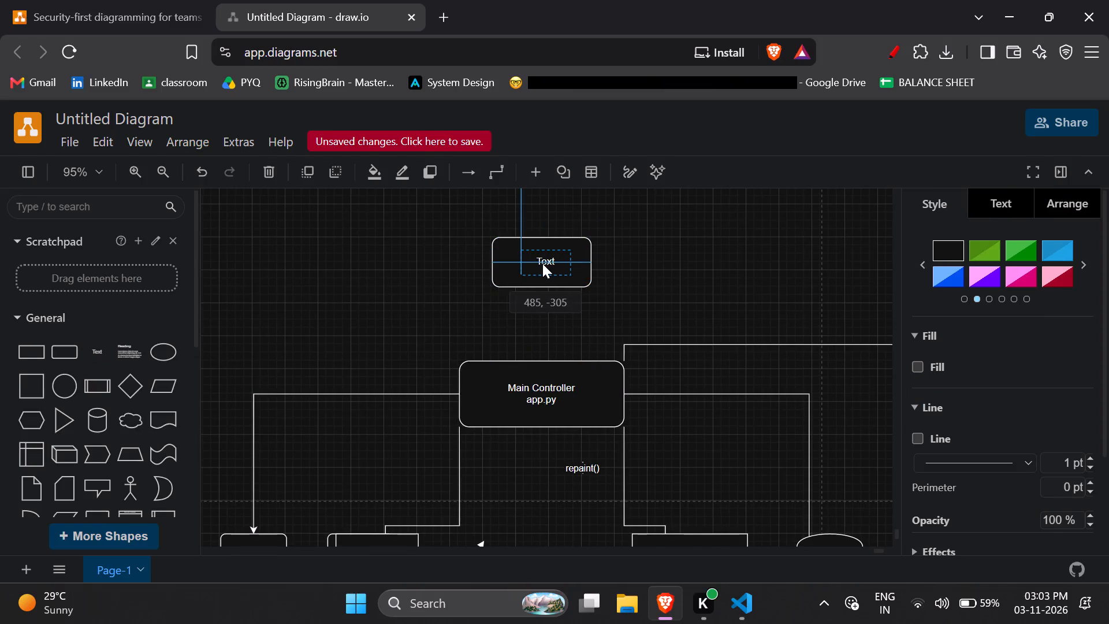
{"action": "left_click_drag", "start_coordinate": [542, 263], "coordinate": [541, 265]}
{"action": "triple_click", "coordinate": [541, 265]}
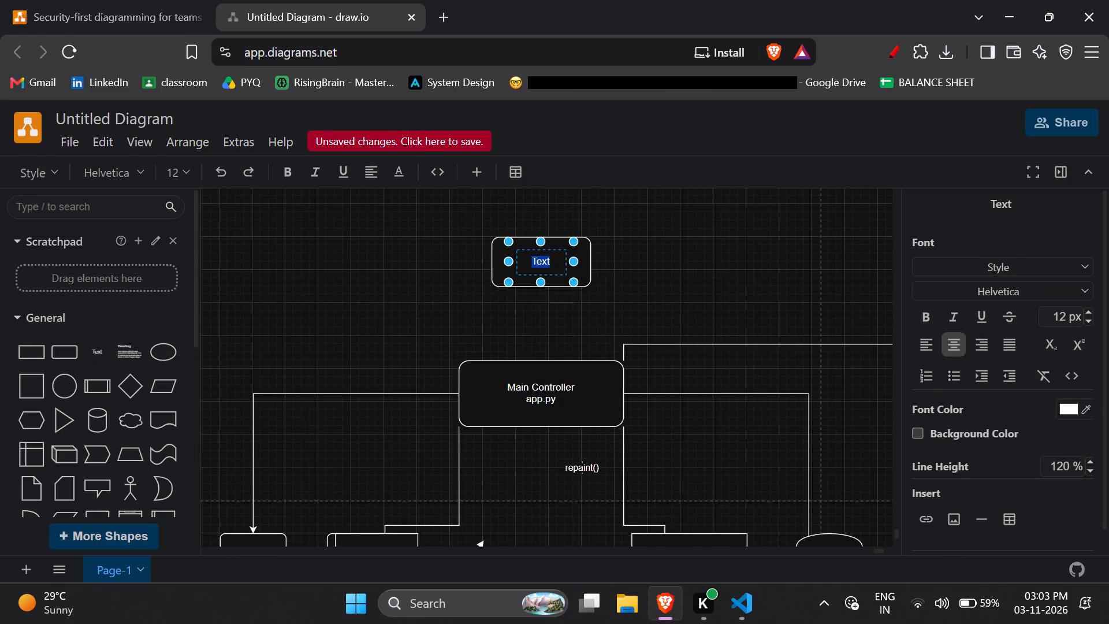
{"action": "type", "text": "Visual"}
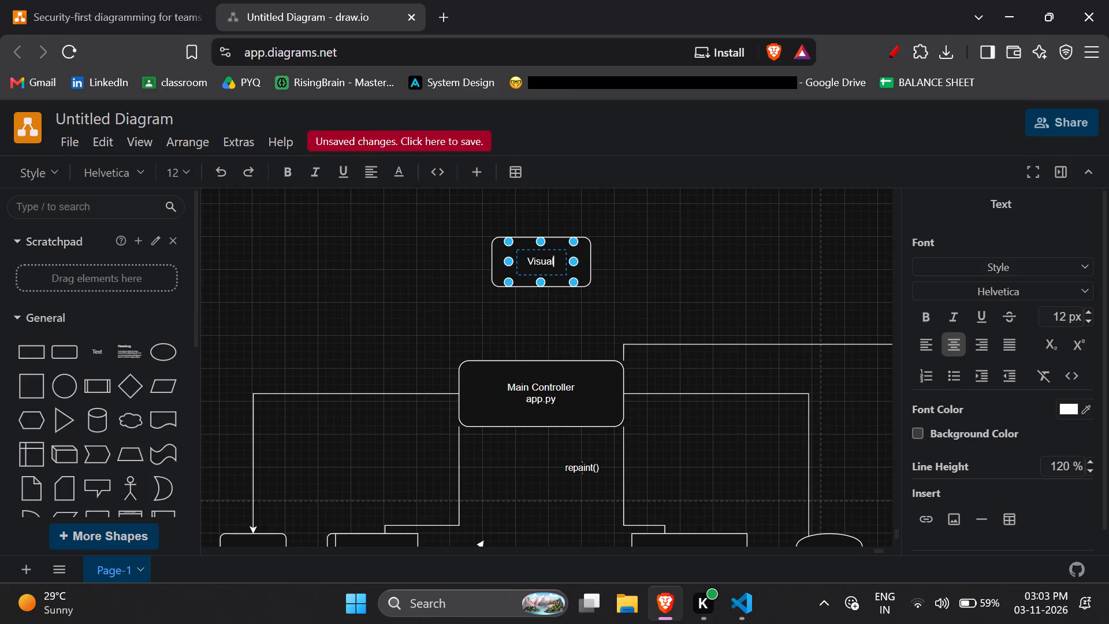
{"action": "type", "text": "Map"}
{"action": "type", "text": "Panwl"}
{"action": "key", "text": "BackSpace"}
{"action": "key", "text": "BackSpace"}
{"action": "type", "text": "el"}
{"action": "left_click", "coordinate": [658, 250]}
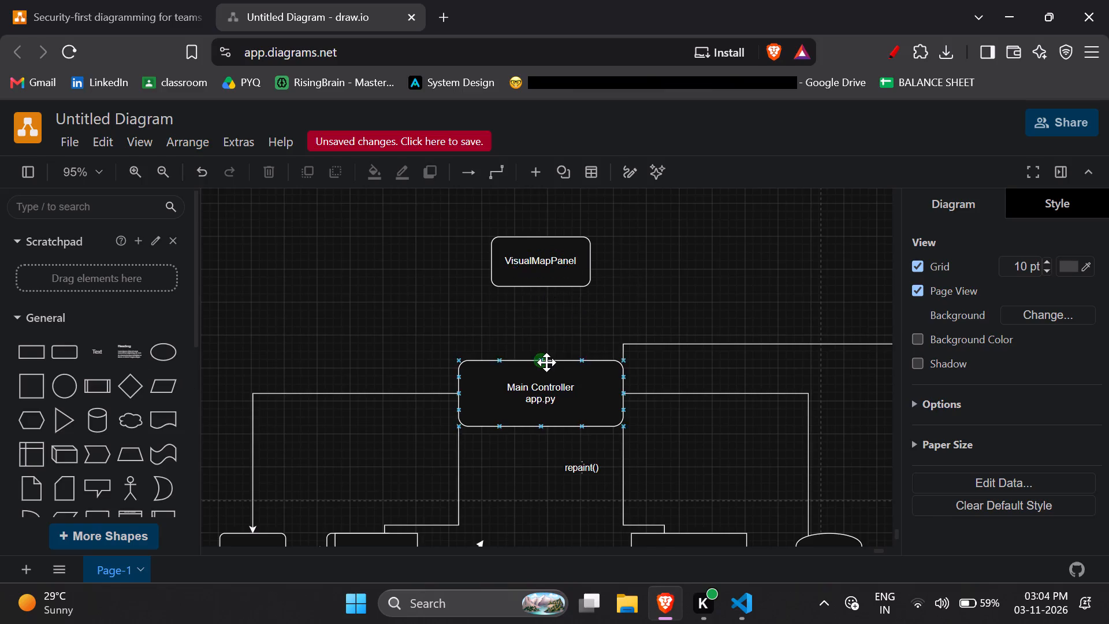
Add a dotted line between VisualMapPanel and Main Controller, attaching its upper end to the bottom centre of the VisualMapPanel box.
{"action": "scroll", "coordinate": [546, 362], "scroll_direction": "down", "scroll_amount": 2}
{"action": "scroll", "coordinate": [546, 362], "scroll_direction": "up", "scroll_amount": 1}
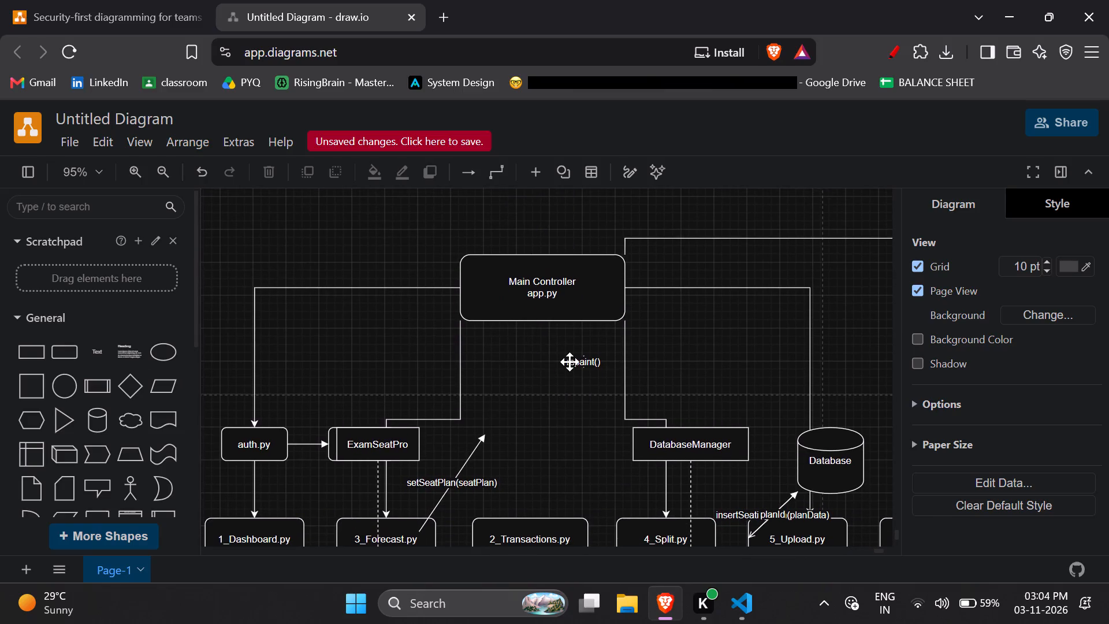
{"action": "scroll", "coordinate": [546, 254], "scroll_direction": "up", "scroll_amount": 1}
{"action": "scroll", "coordinate": [62, 428], "scroll_direction": "down", "scroll_amount": 3}
{"action": "left_click", "coordinate": [68, 397]}
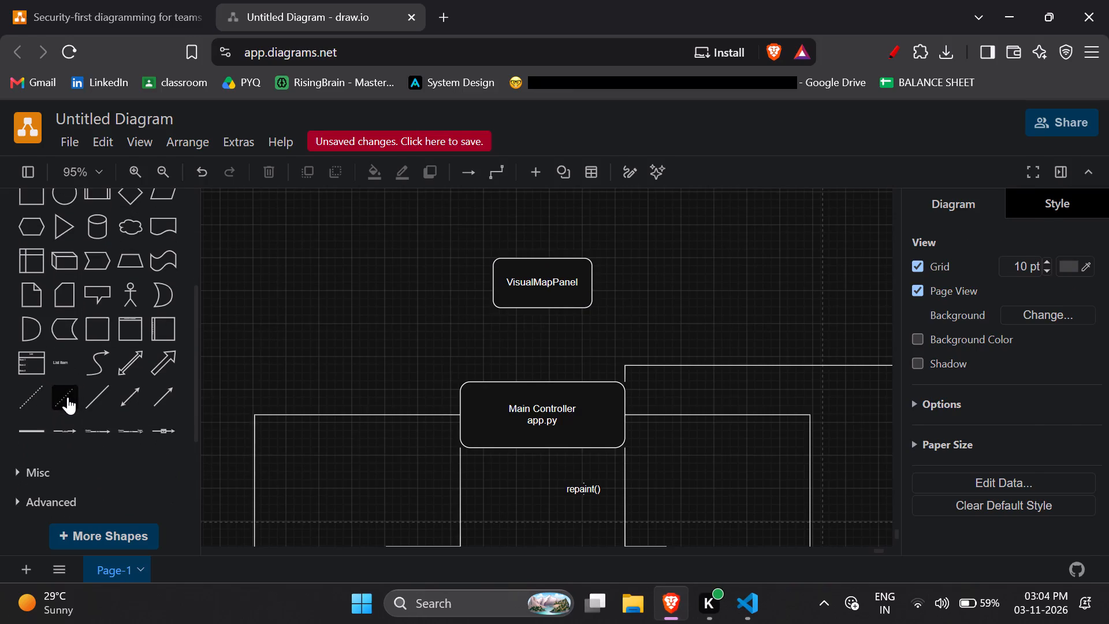
{"action": "left_click_drag", "start_coordinate": [564, 347], "coordinate": [560, 326]}
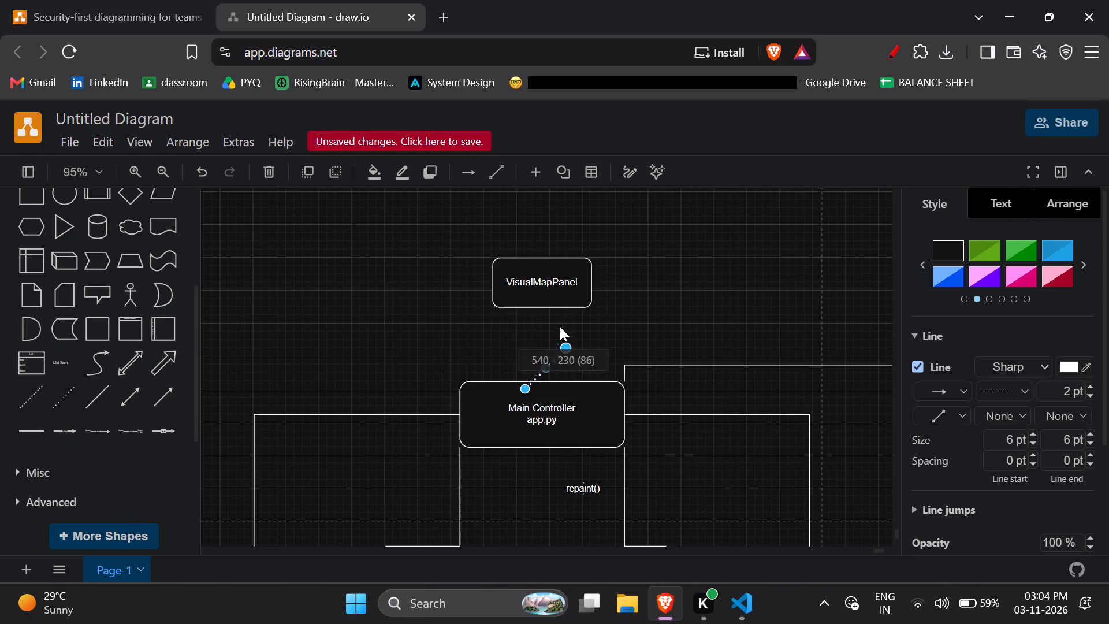
{"action": "left_click_drag", "start_coordinate": [560, 326], "coordinate": [541, 311]}
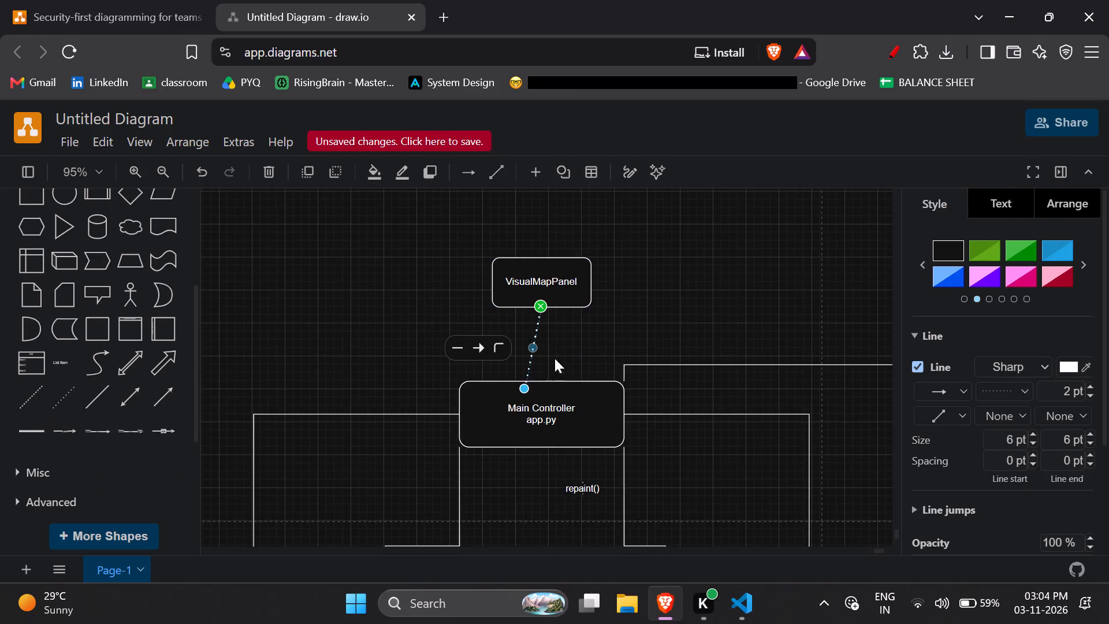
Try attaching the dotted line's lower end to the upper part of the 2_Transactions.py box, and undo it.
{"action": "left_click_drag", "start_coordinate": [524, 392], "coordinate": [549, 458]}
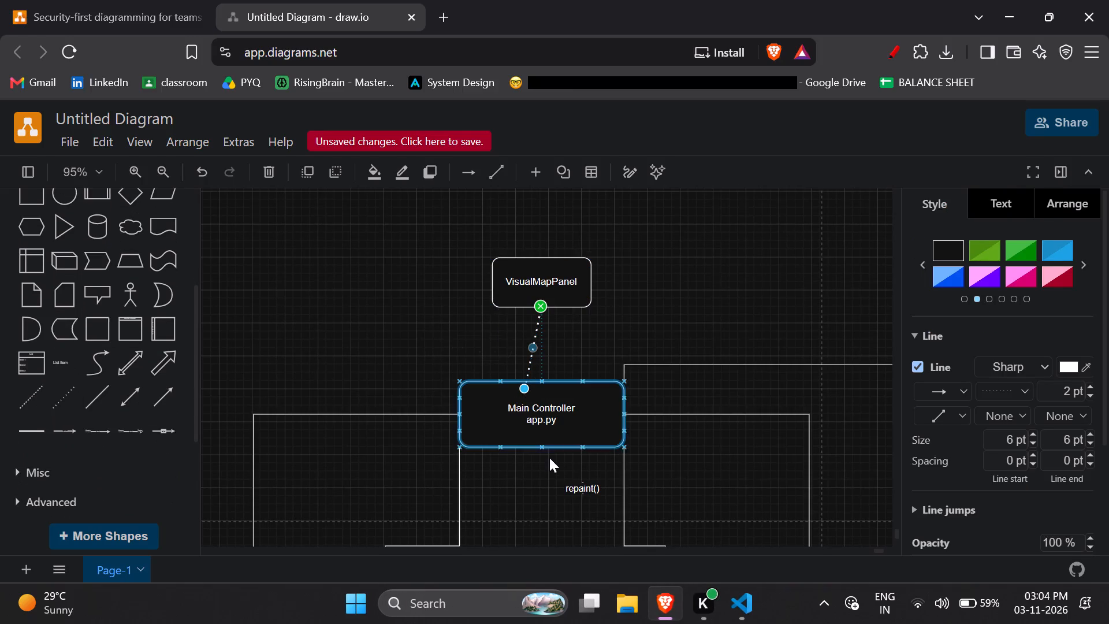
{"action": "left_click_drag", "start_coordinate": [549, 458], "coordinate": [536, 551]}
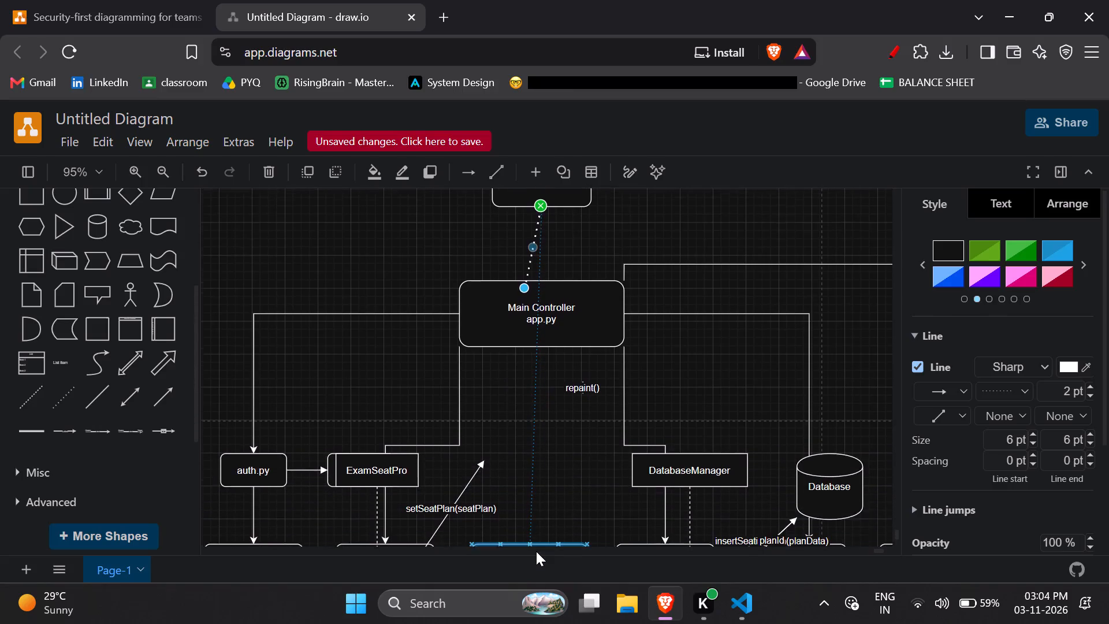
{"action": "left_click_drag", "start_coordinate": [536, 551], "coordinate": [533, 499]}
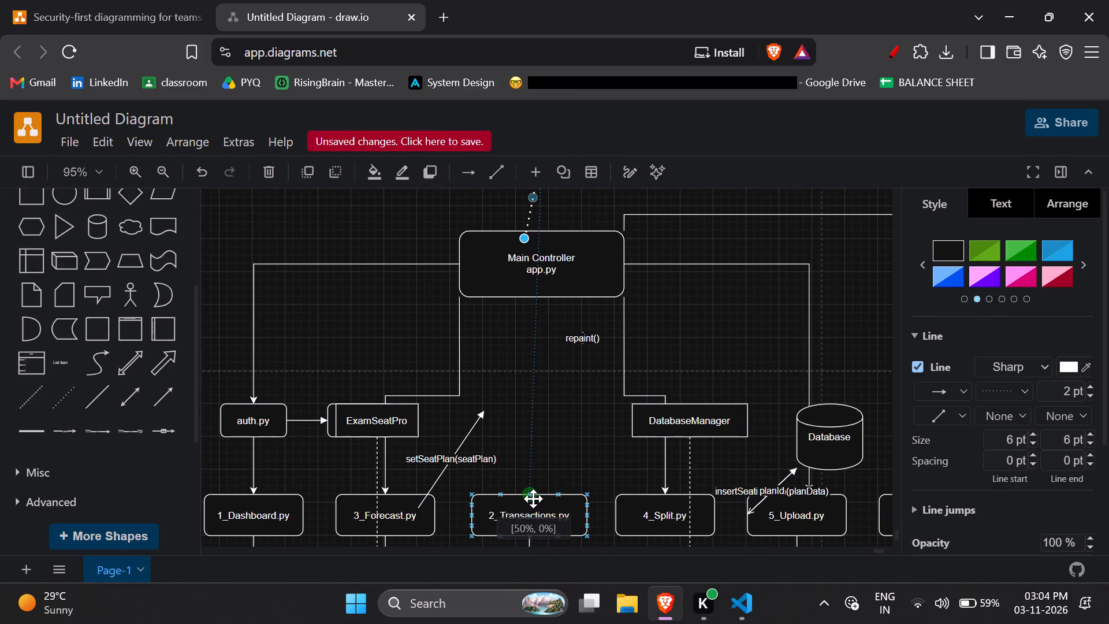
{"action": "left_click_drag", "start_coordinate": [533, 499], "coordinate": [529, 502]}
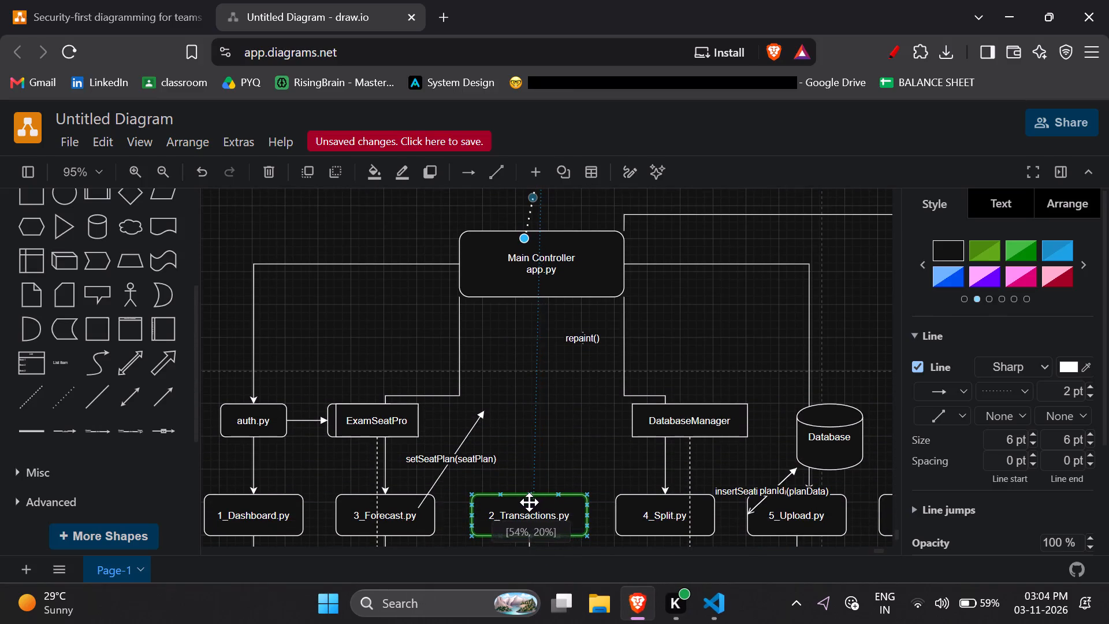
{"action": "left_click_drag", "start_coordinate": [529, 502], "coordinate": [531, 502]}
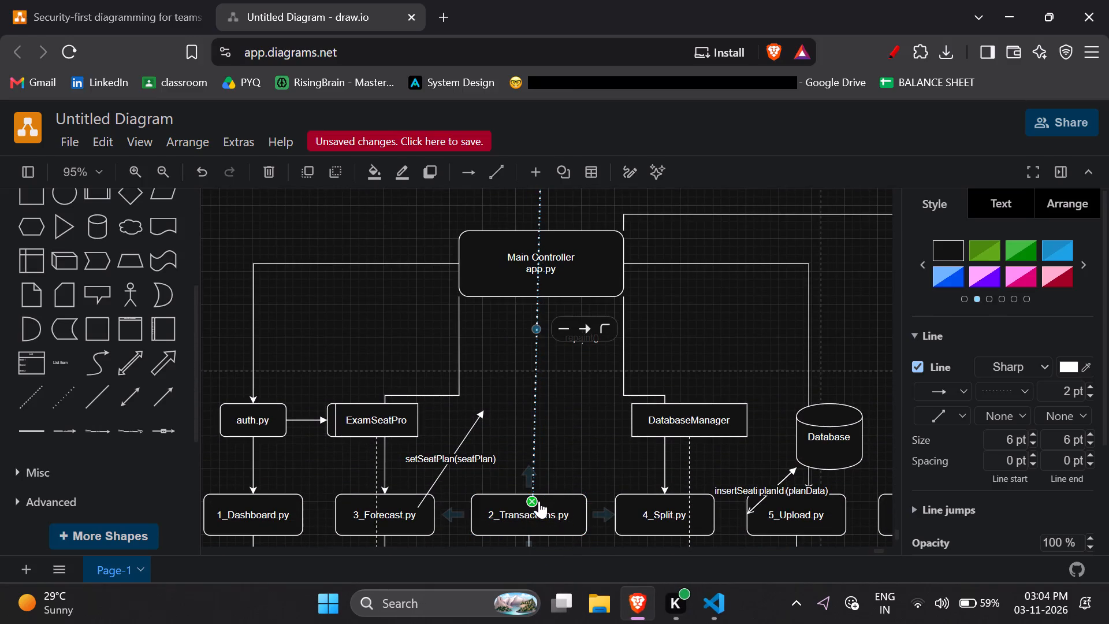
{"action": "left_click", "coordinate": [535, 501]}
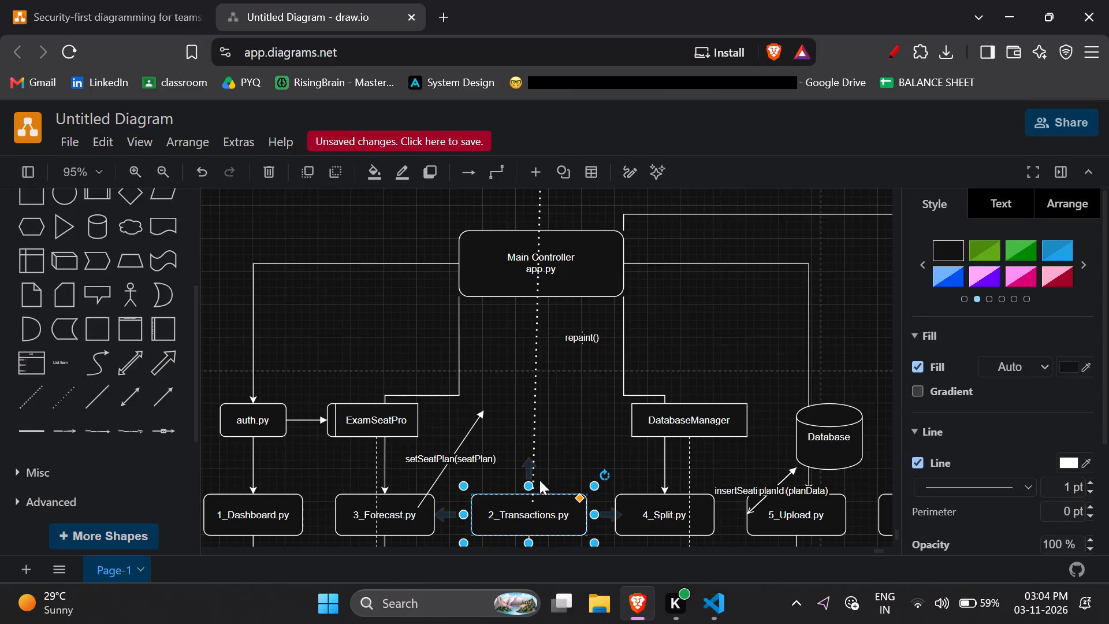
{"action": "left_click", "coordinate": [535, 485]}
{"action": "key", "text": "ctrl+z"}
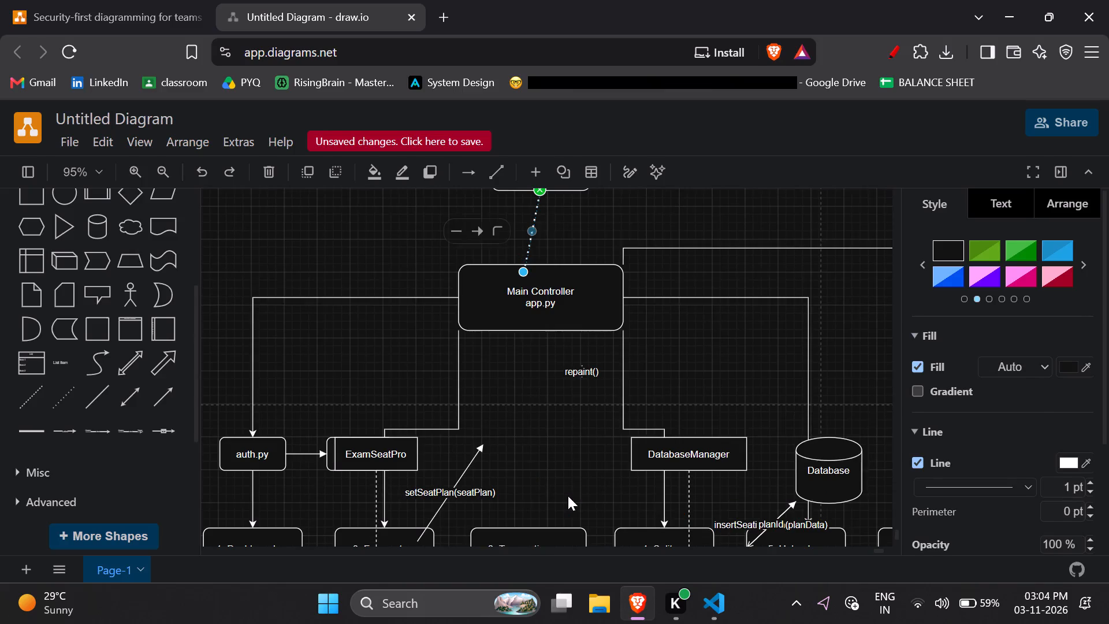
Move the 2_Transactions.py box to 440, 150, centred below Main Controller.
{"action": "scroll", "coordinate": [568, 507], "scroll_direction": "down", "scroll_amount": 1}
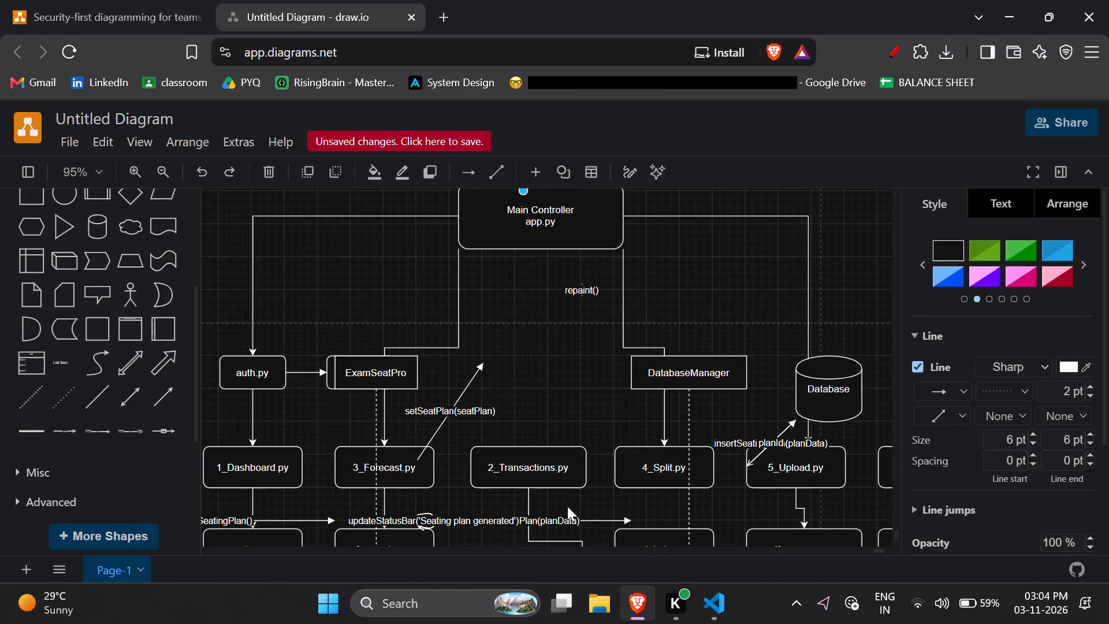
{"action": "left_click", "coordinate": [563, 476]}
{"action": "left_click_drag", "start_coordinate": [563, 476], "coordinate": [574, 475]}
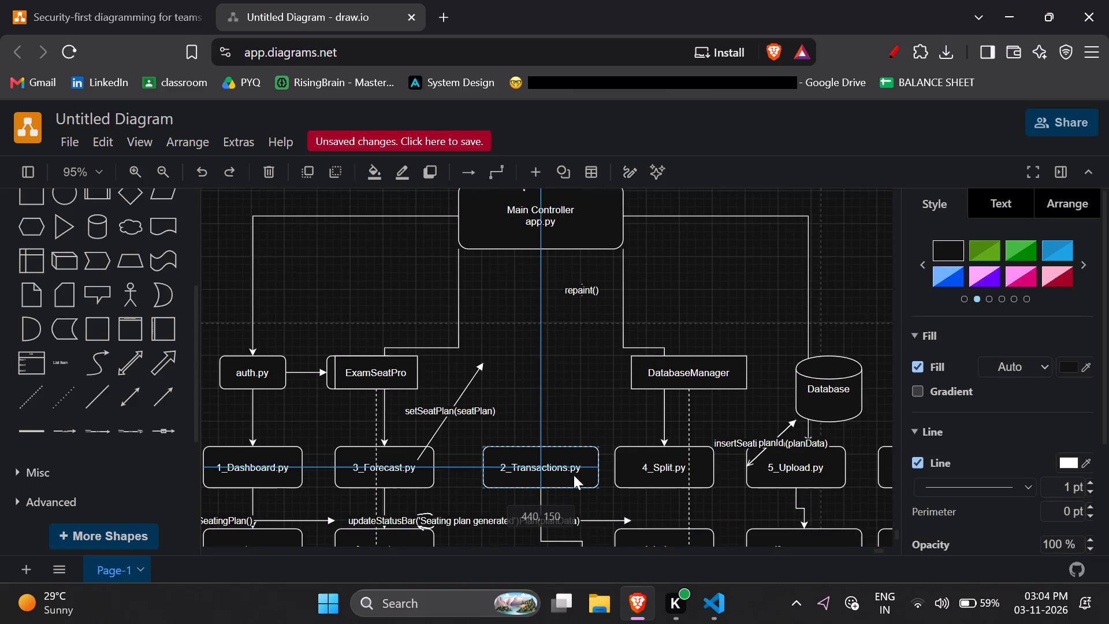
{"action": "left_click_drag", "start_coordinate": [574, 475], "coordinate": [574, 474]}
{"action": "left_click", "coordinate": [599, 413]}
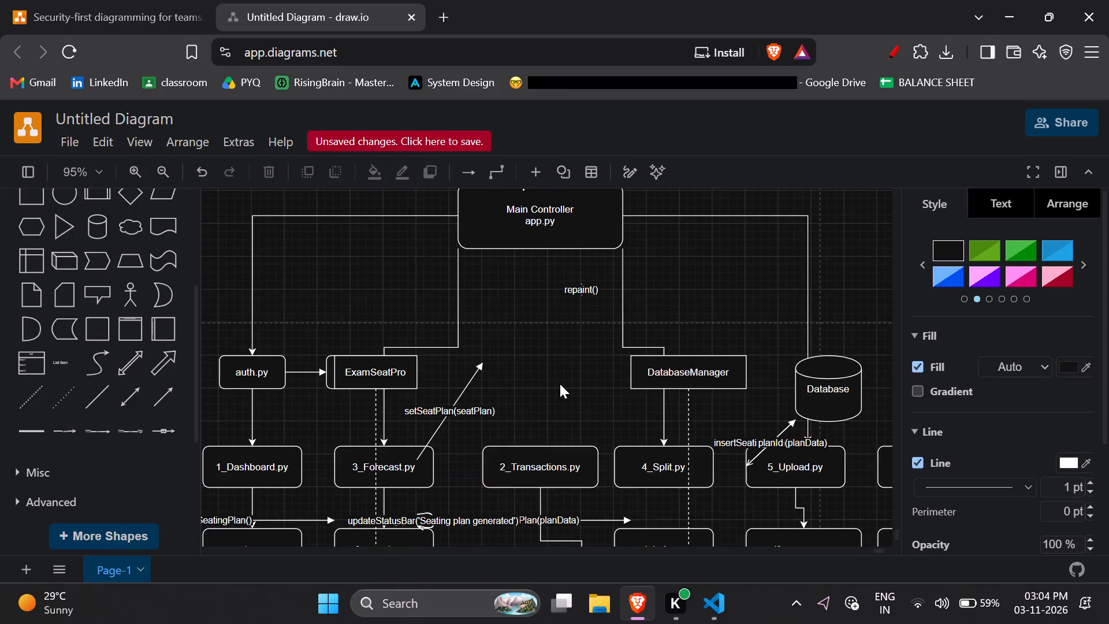
Attach the dotted line's lower end to the top centre of the 2_Transactions.py box.
{"action": "scroll", "coordinate": [560, 384], "scroll_direction": "up", "scroll_amount": 1}
{"action": "left_click", "coordinate": [563, 252]}
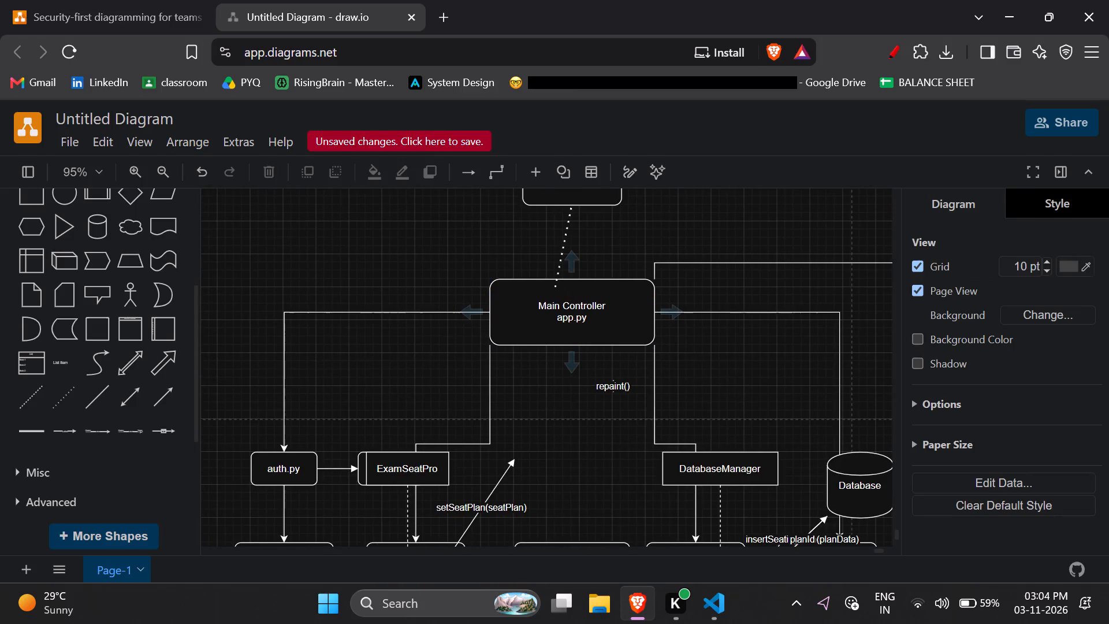
{"action": "left_click_drag", "start_coordinate": [554, 286], "coordinate": [582, 348]}
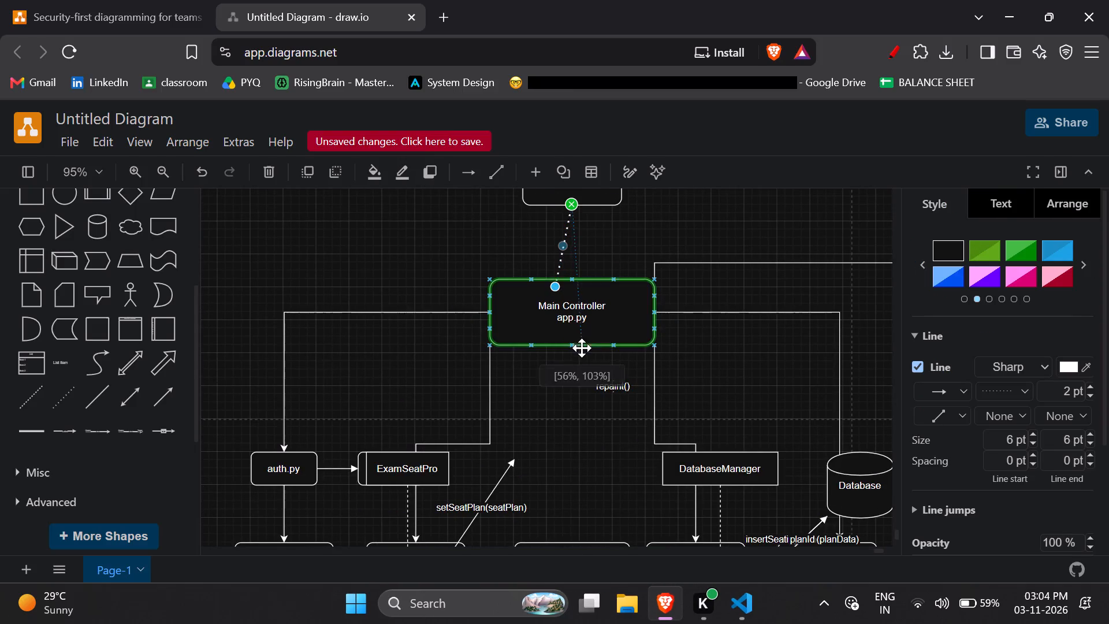
{"action": "left_click_drag", "start_coordinate": [582, 348], "coordinate": [578, 536]}
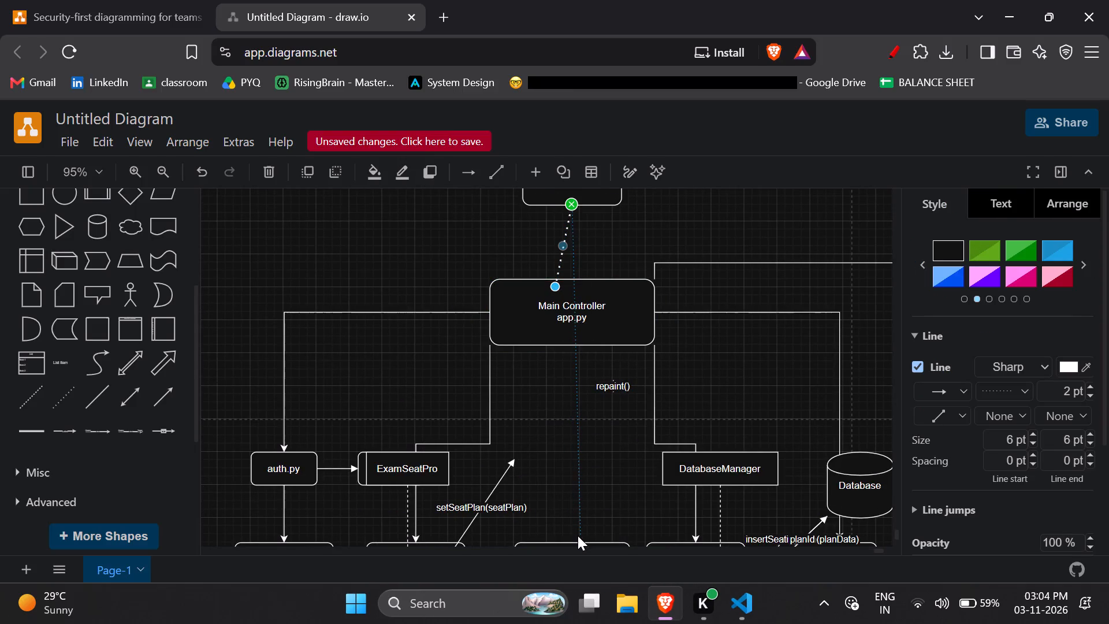
{"action": "left_click_drag", "start_coordinate": [578, 536], "coordinate": [574, 536]}
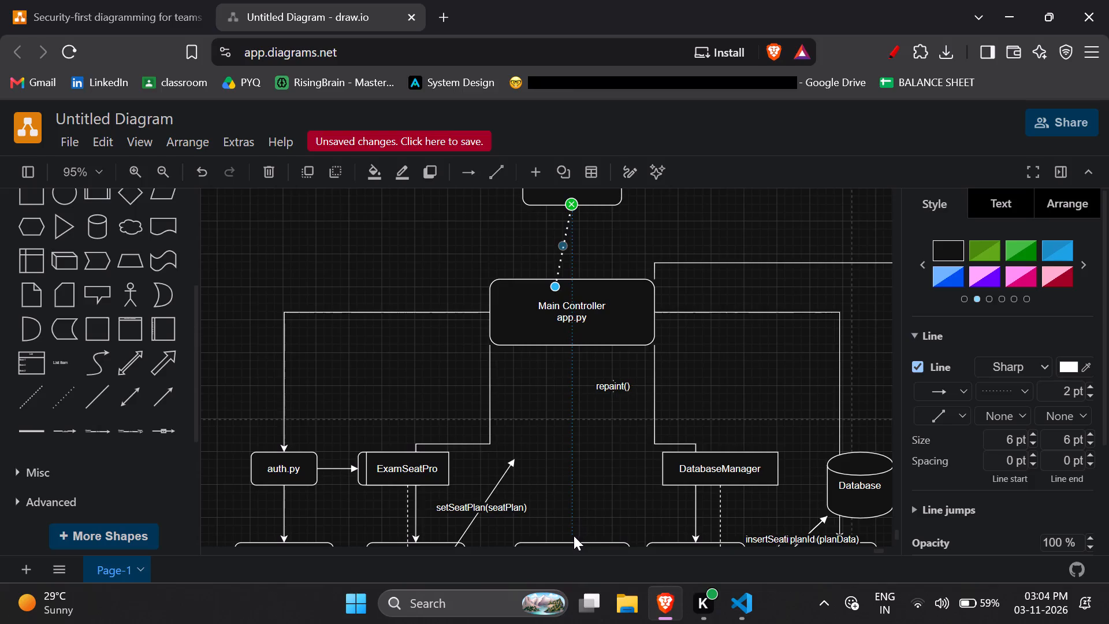
{"action": "left_click_drag", "start_coordinate": [574, 536], "coordinate": [575, 540]}
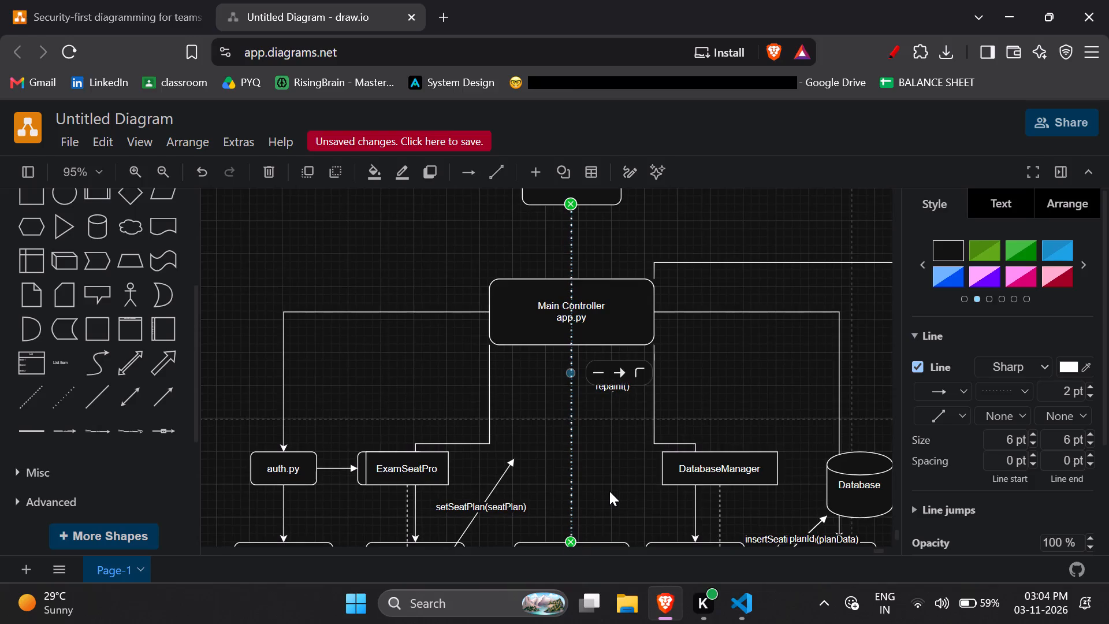
{"action": "left_click", "coordinate": [609, 491]}
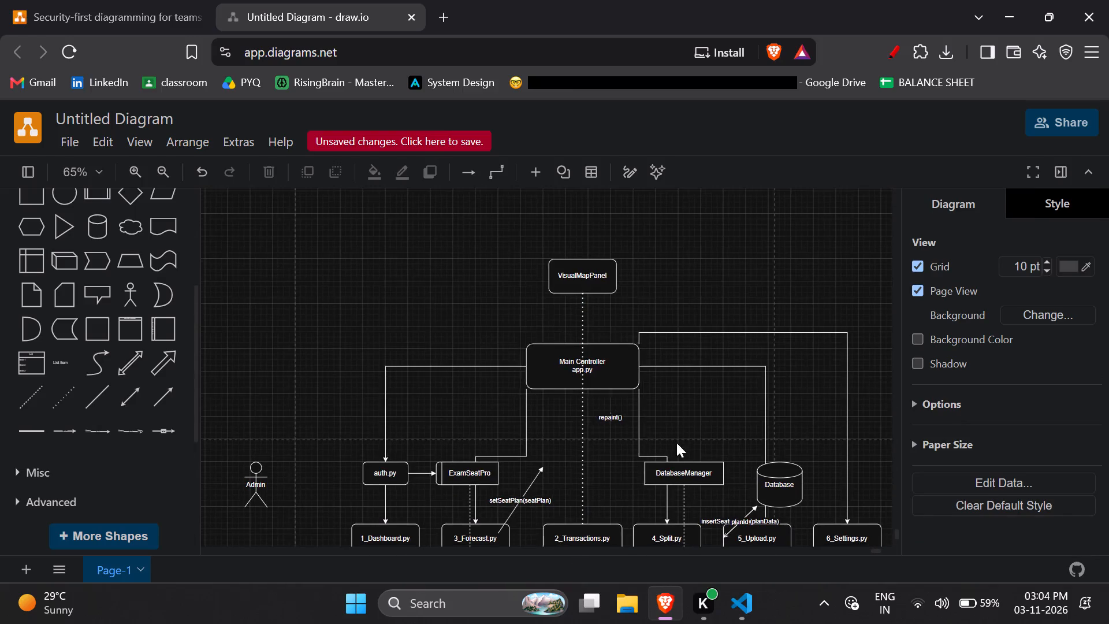
Move the rounded rectangle around the VisualMapPanel label slightly to the right, leaving the label in place.
{"action": "left_click", "coordinate": [580, 276]}
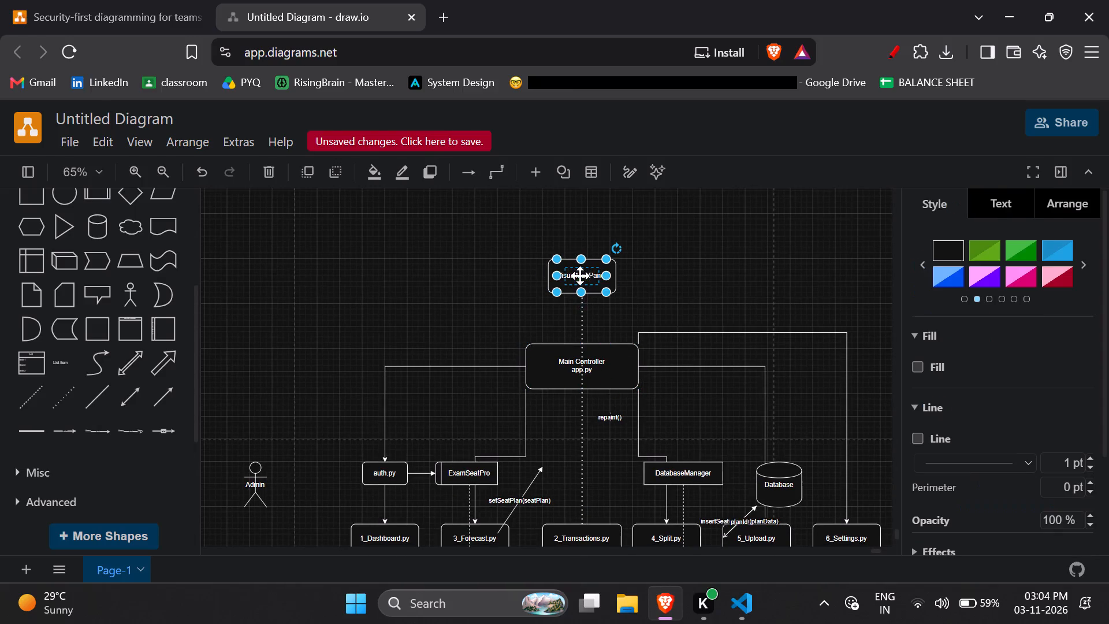
{"action": "left_click", "coordinate": [607, 274]}
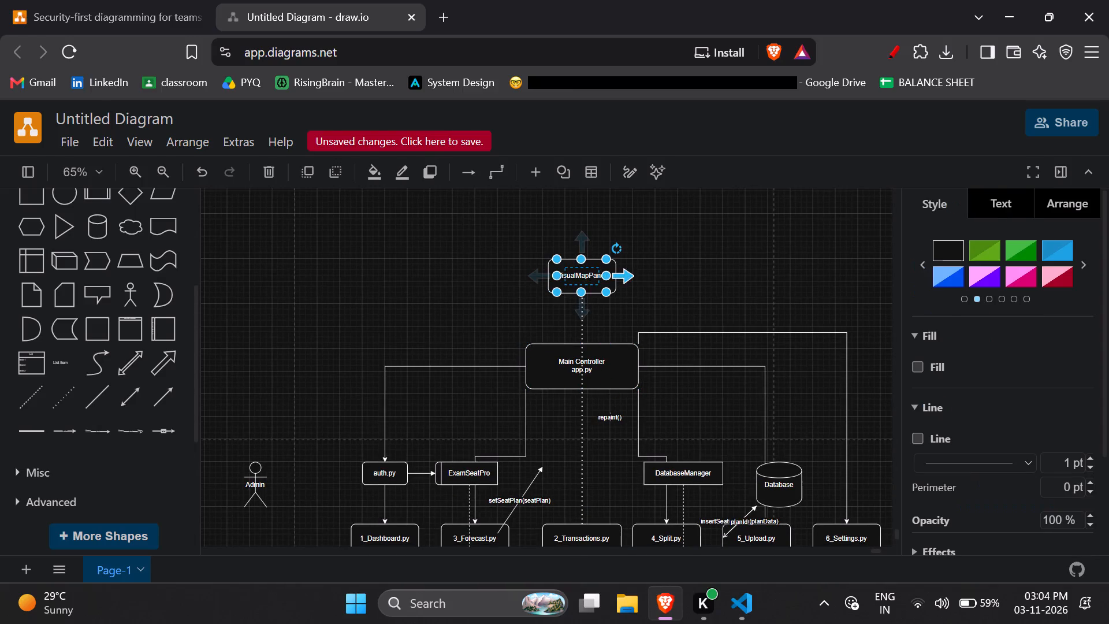
{"action": "left_click", "coordinate": [613, 265]}
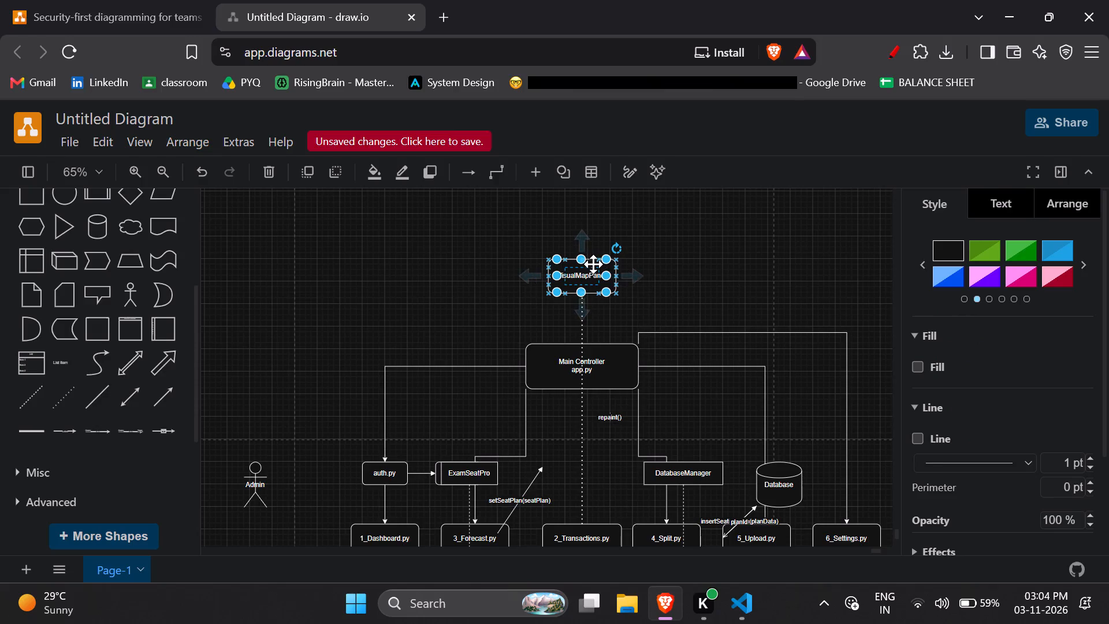
{"action": "left_click", "coordinate": [593, 264]}
{"action": "left_click", "coordinate": [593, 264]}
{"action": "left_click", "coordinate": [593, 264]}
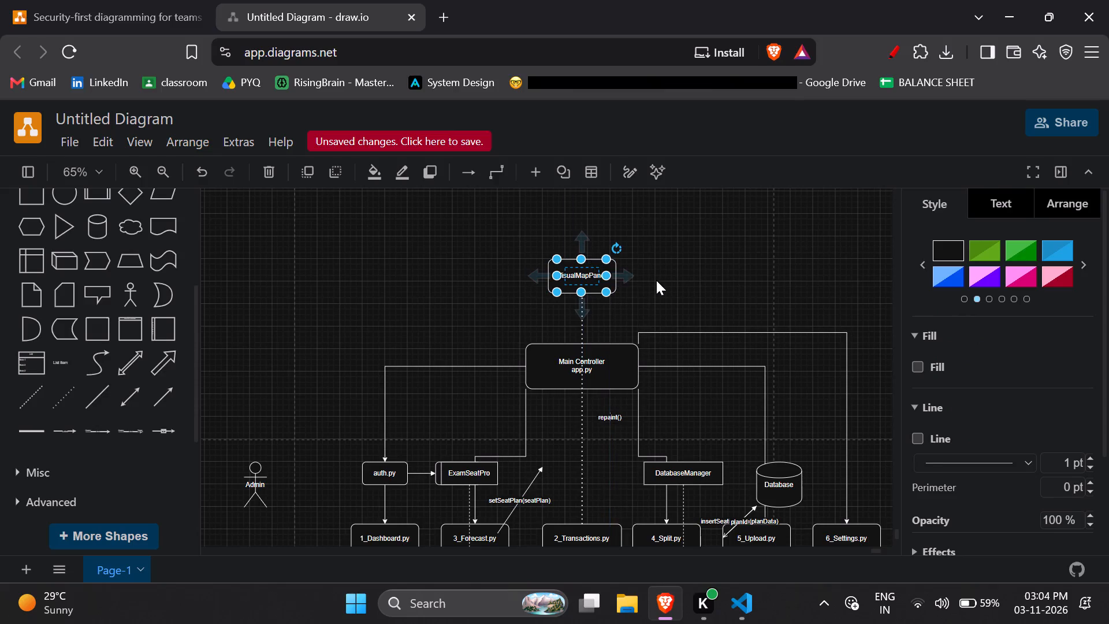
{"action": "left_click", "coordinate": [656, 280]}
{"action": "left_click", "coordinate": [604, 288]}
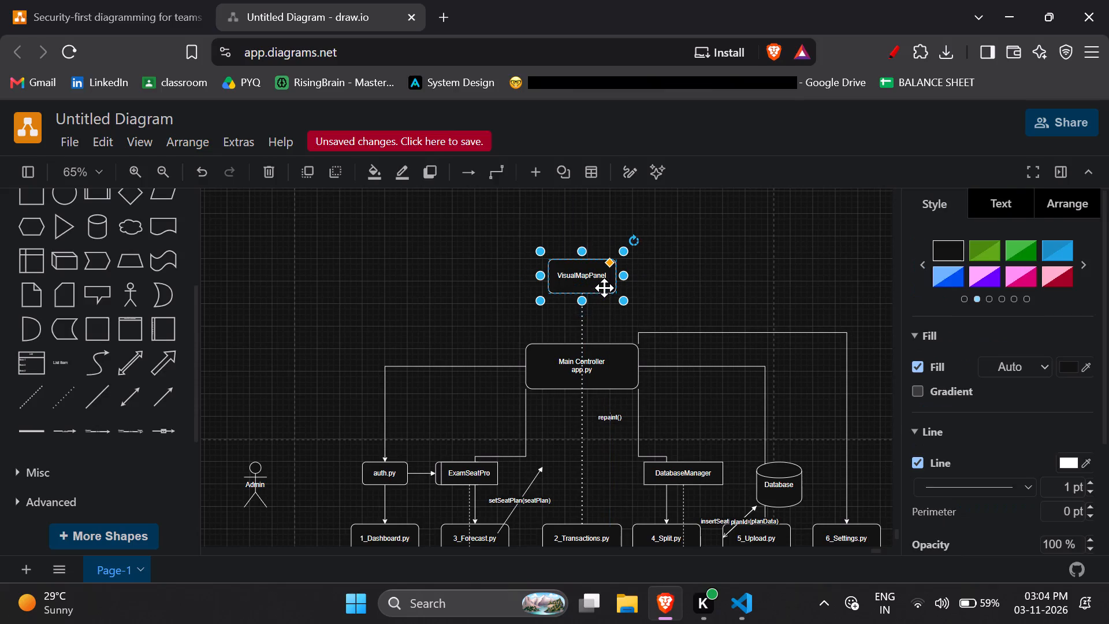
{"action": "left_click_drag", "start_coordinate": [604, 288], "coordinate": [612, 287]}
{"action": "left_click", "coordinate": [704, 265]}
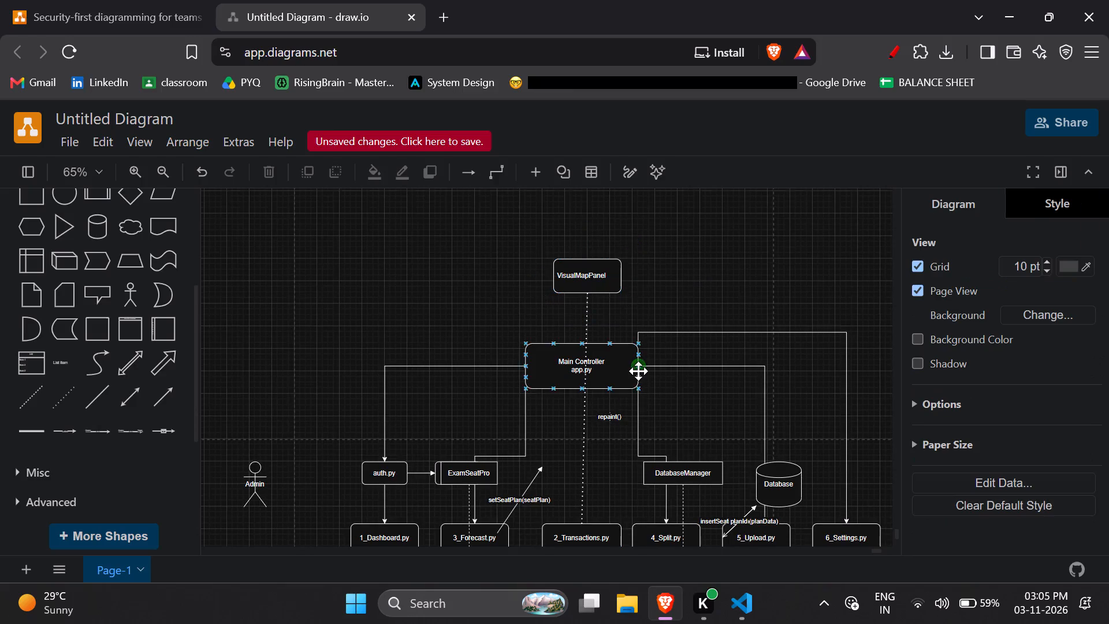
Move the VisualMapPanel text label to 490, -305, centred inside its rounded rectangle.
{"action": "scroll", "coordinate": [638, 371], "scroll_direction": "down", "scroll_amount": 1}
{"action": "scroll", "coordinate": [622, 376], "scroll_direction": "up", "scroll_amount": 1}
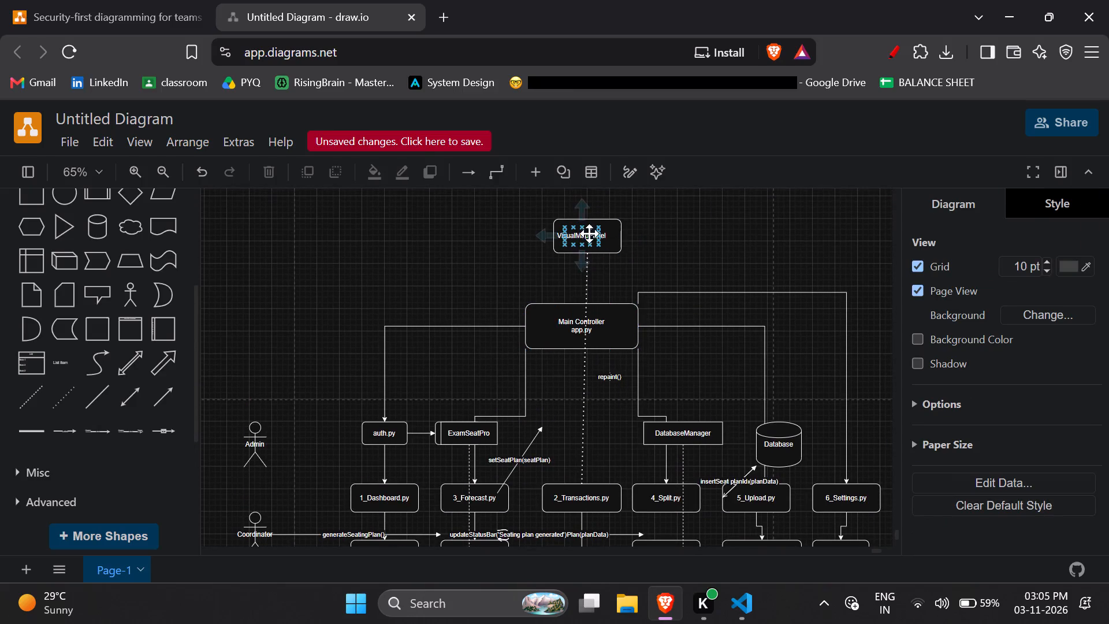
{"action": "left_click", "coordinate": [591, 233]}
{"action": "left_click_drag", "start_coordinate": [591, 233], "coordinate": [598, 233]}
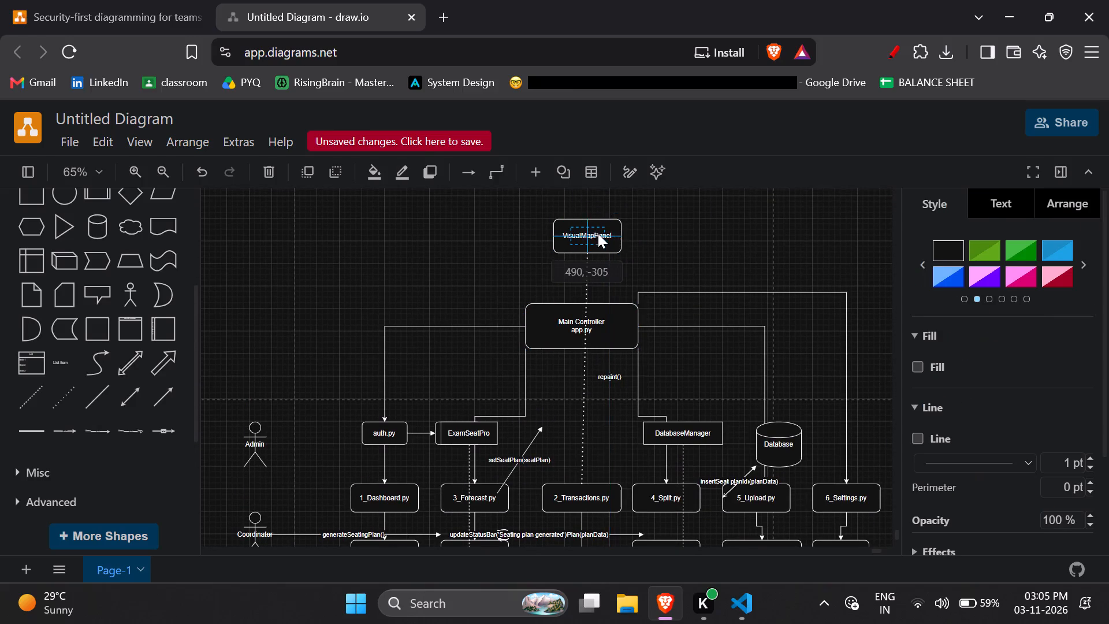
{"action": "left_click_drag", "start_coordinate": [598, 233], "coordinate": [598, 234]}
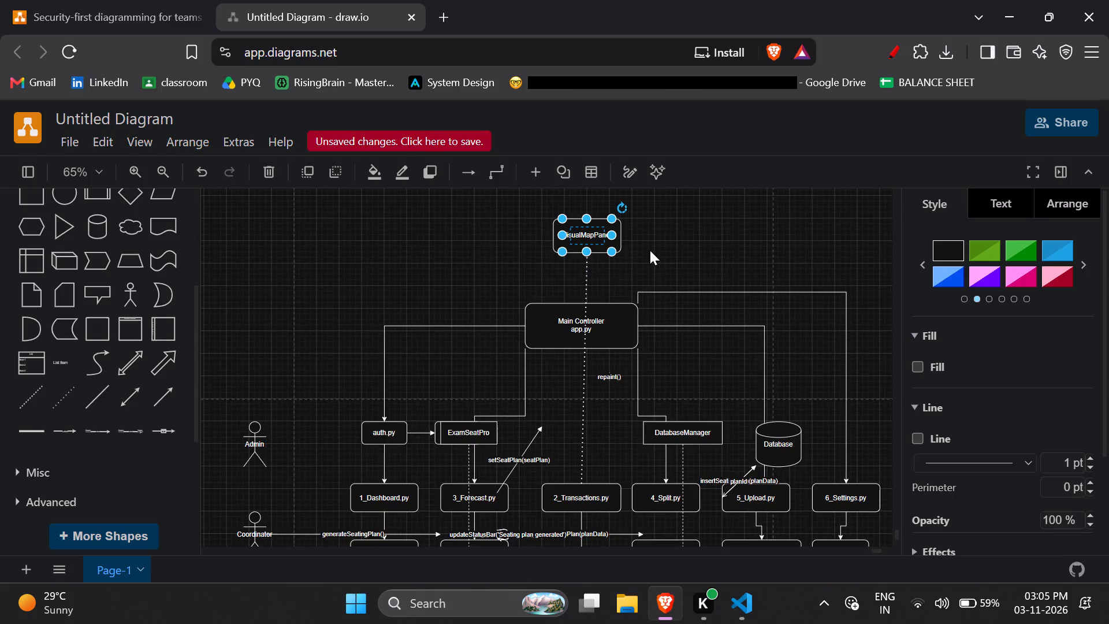
{"action": "left_click", "coordinate": [650, 250]}
Move the 2_Transactions.py box to 450, 150, aligning its centre vertically with the VisualMapPanel box.
{"action": "scroll", "coordinate": [650, 250], "scroll_direction": "down", "scroll_amount": 1}
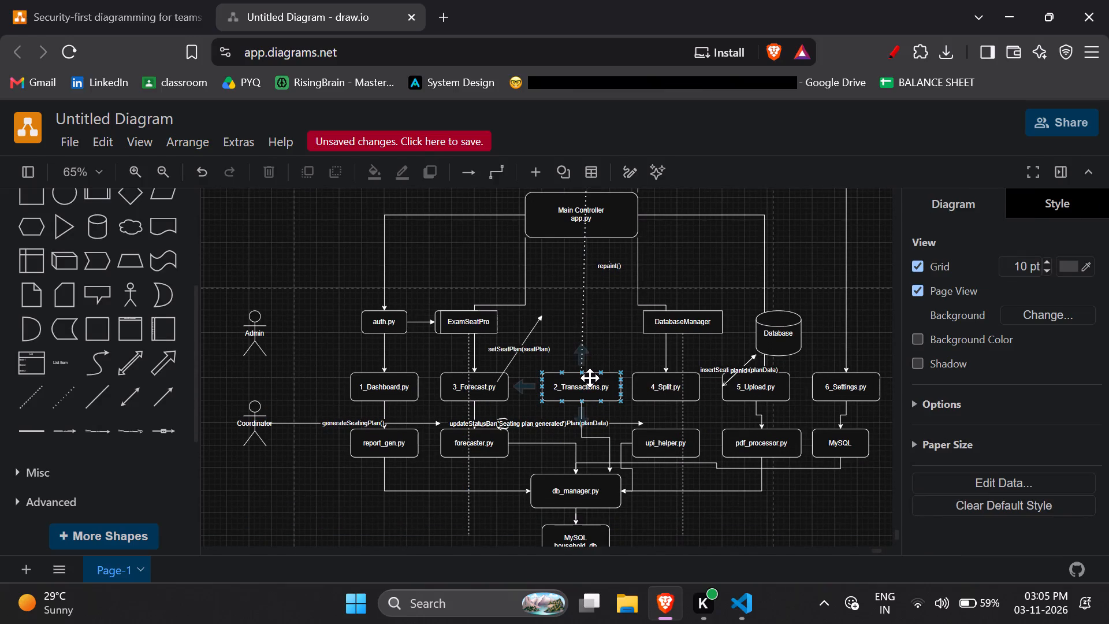
{"action": "left_click", "coordinate": [590, 378]}
{"action": "left_click", "coordinate": [590, 378]}
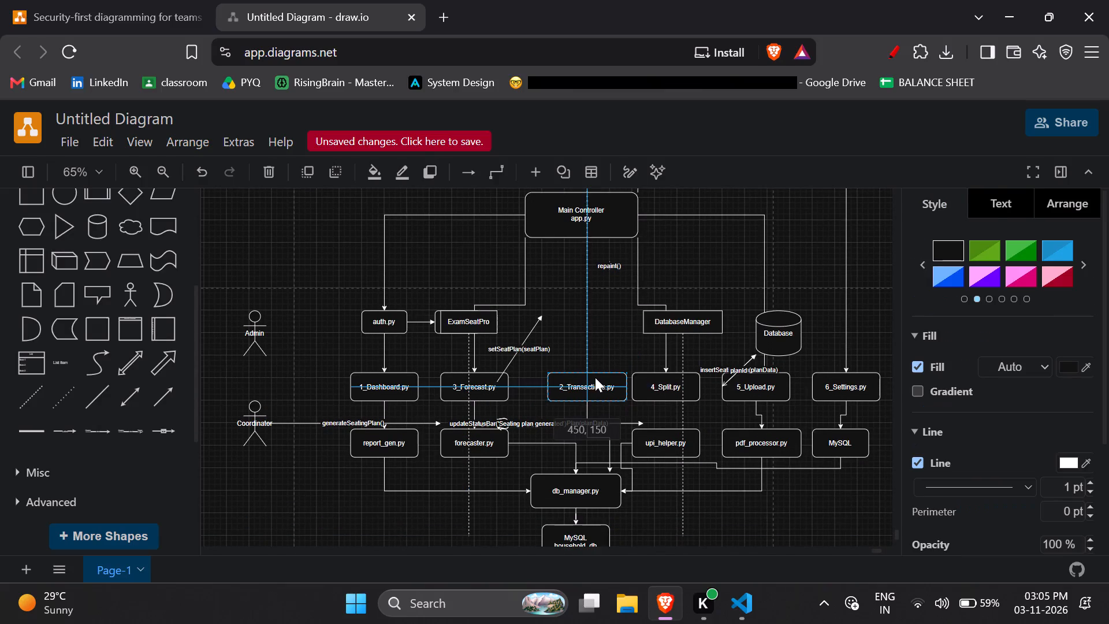
{"action": "left_click", "coordinate": [630, 334]}
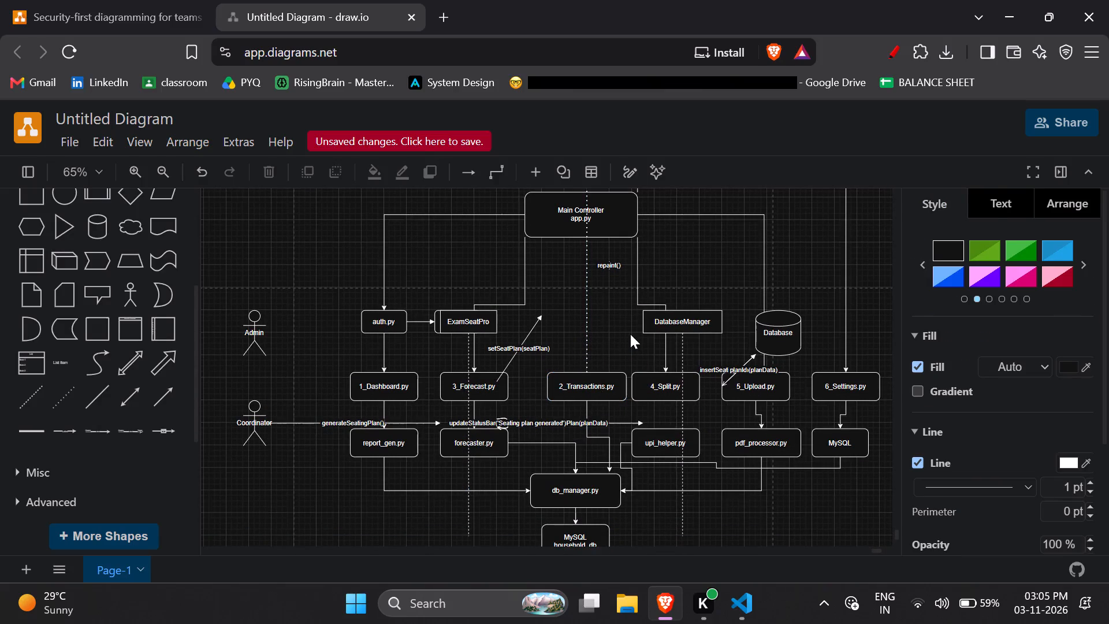
Draw a connector from the Admin actor to the auth.py box.
{"action": "scroll", "coordinate": [589, 311], "scroll_direction": "up", "scroll_amount": 3}
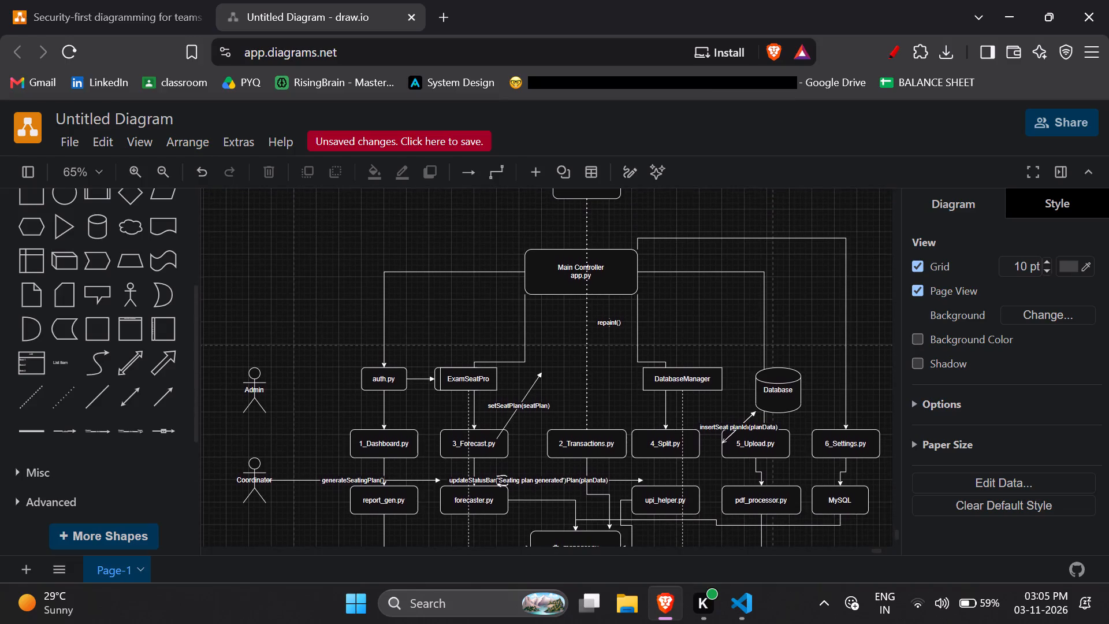
{"action": "scroll", "coordinate": [589, 311], "scroll_direction": "up", "scroll_amount": 1}
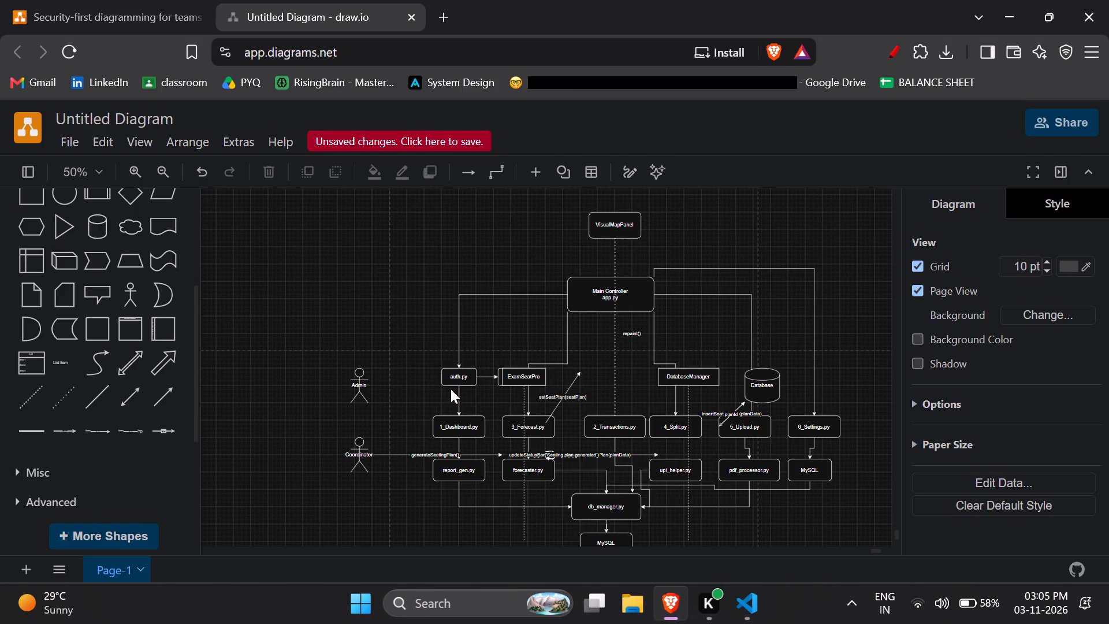
{"action": "left_click_drag", "start_coordinate": [360, 385], "coordinate": [437, 379]}
{"action": "left_click", "coordinate": [369, 387]}
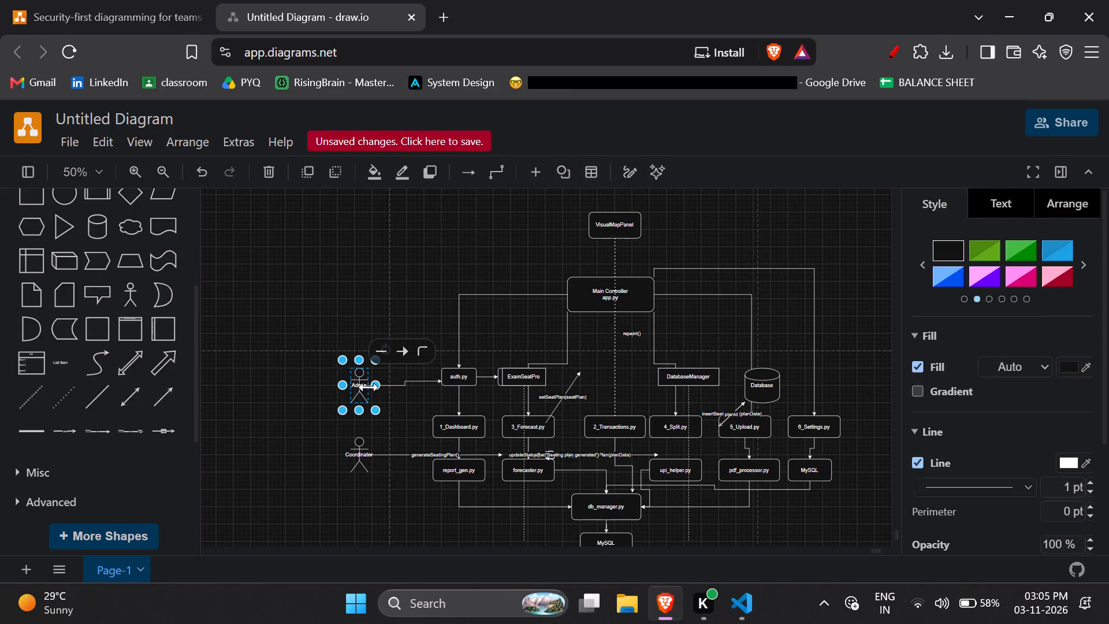
Lower the Admin actor slightly so its connector to the auth.py box runs straight.
{"action": "left_click_drag", "start_coordinate": [359, 389], "coordinate": [361, 381]}
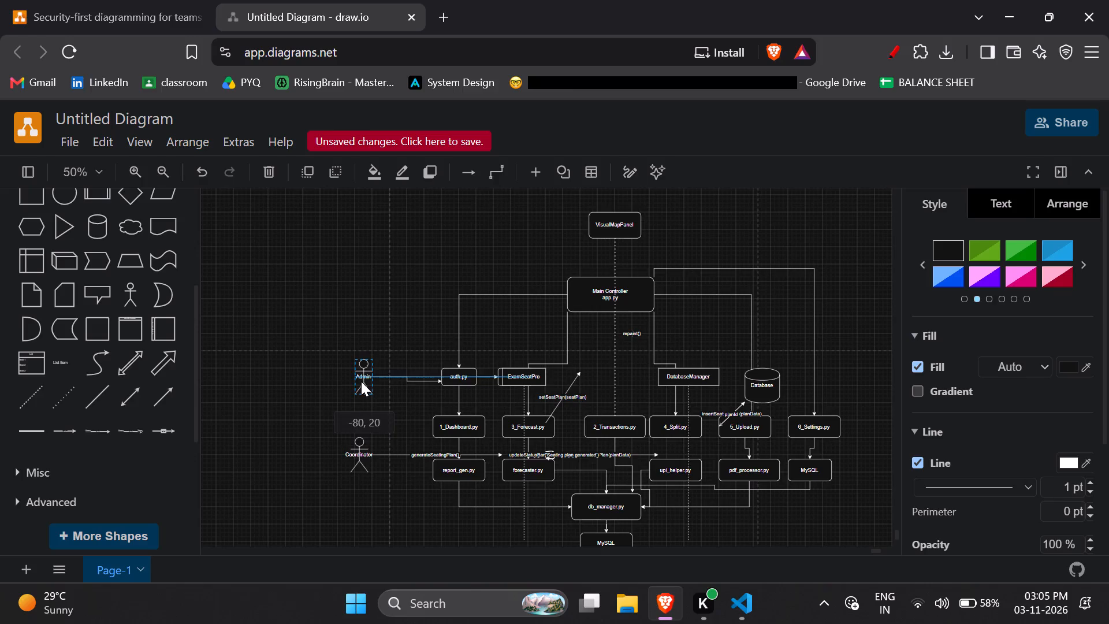
{"action": "left_click_drag", "start_coordinate": [361, 381], "coordinate": [359, 384]}
{"action": "left_click", "coordinate": [414, 356]}
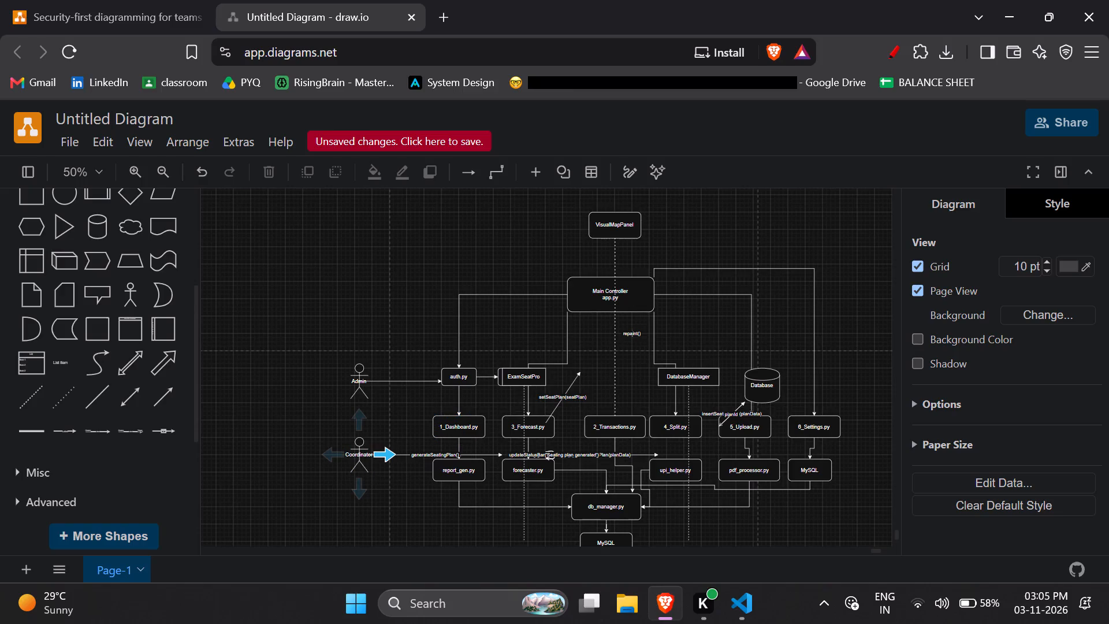
Reattach the arrowhead of the setSeatPlan(seatPlan) connector to the bottom edge of the Main Controller box.
{"action": "left_click", "coordinate": [574, 380]}
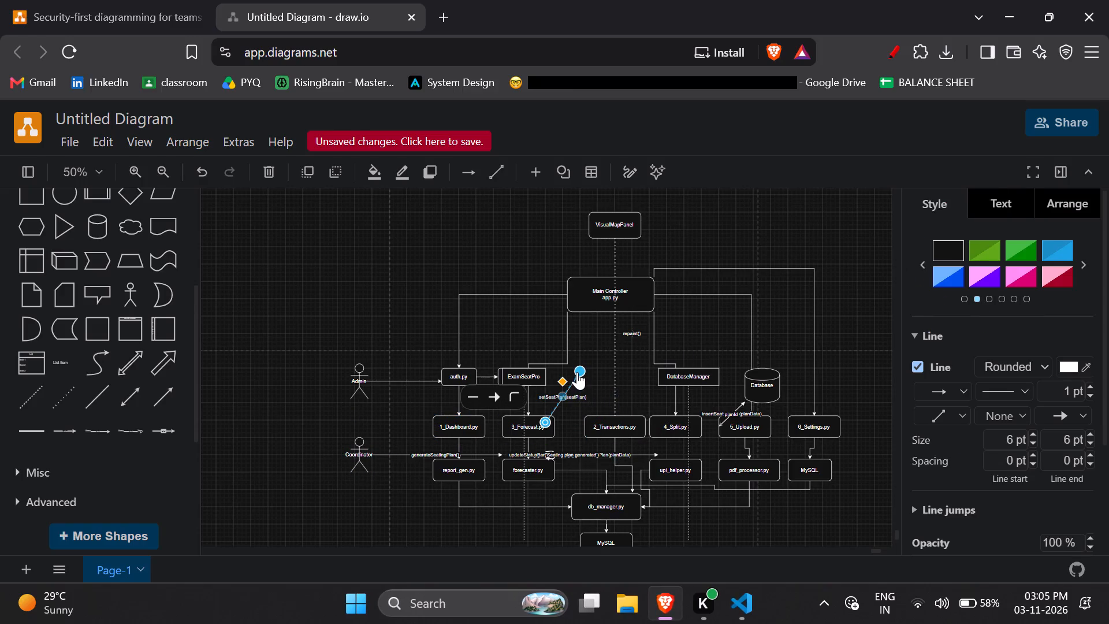
{"action": "left_click_drag", "start_coordinate": [577, 372], "coordinate": [606, 259]}
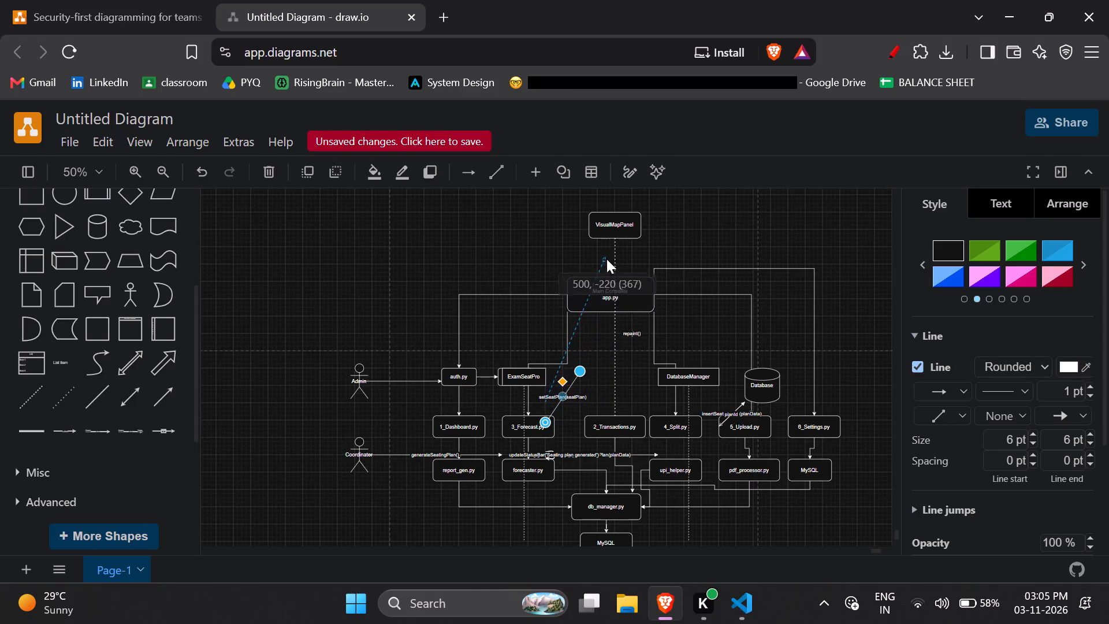
{"action": "left_click_drag", "start_coordinate": [606, 259], "coordinate": [614, 311]}
{"action": "left_click", "coordinate": [750, 171]}
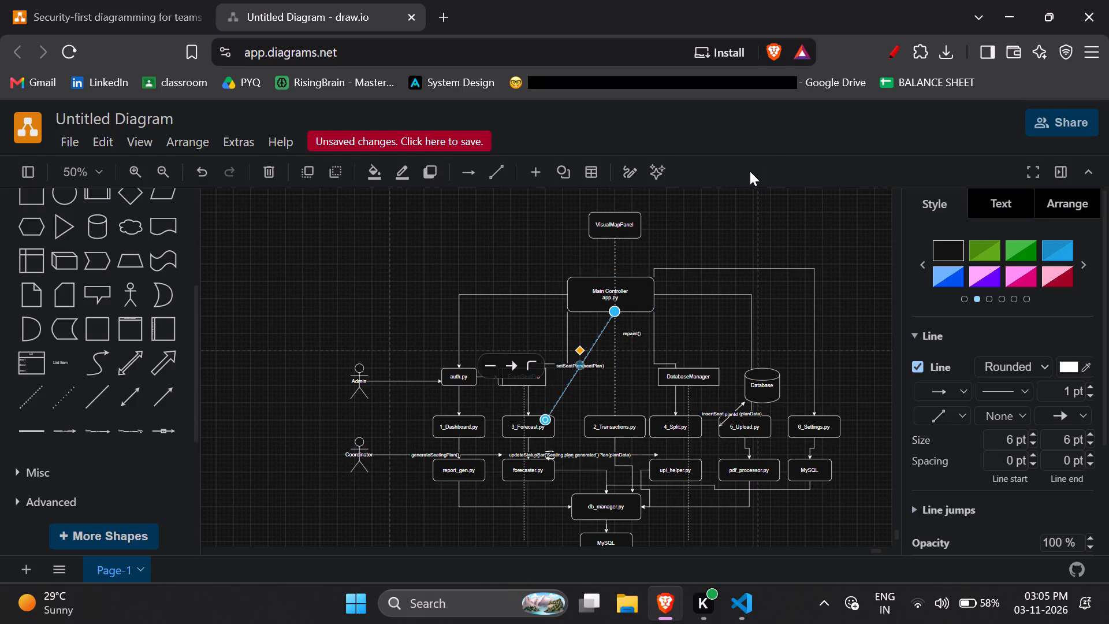
{"action": "left_click", "coordinate": [732, 211]}
{"action": "left_click", "coordinate": [732, 211]}
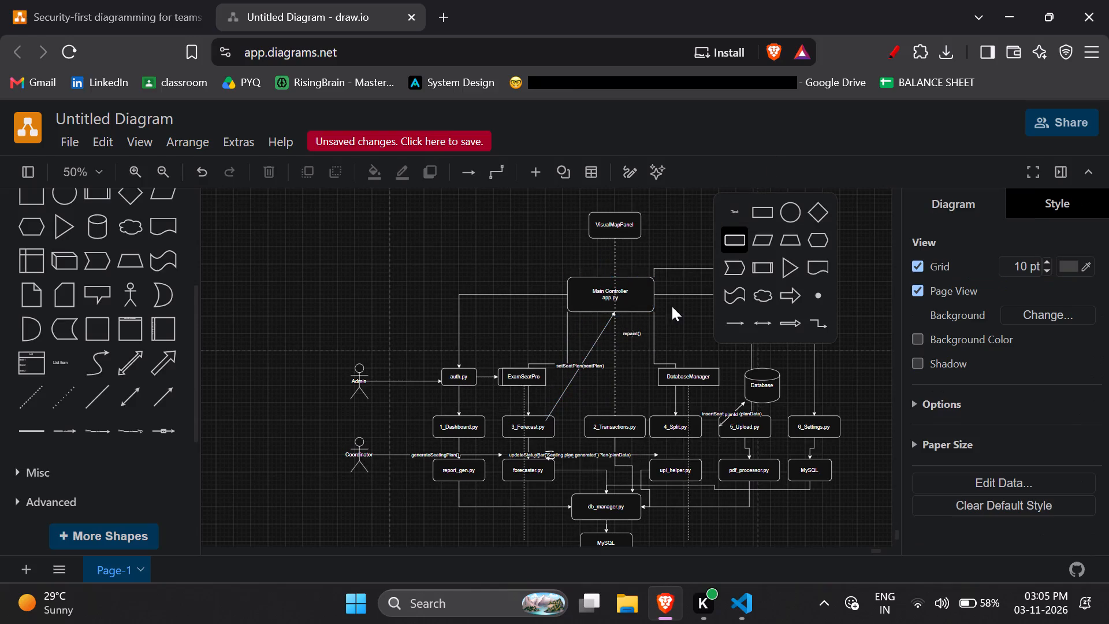
{"action": "left_click", "coordinate": [544, 329]}
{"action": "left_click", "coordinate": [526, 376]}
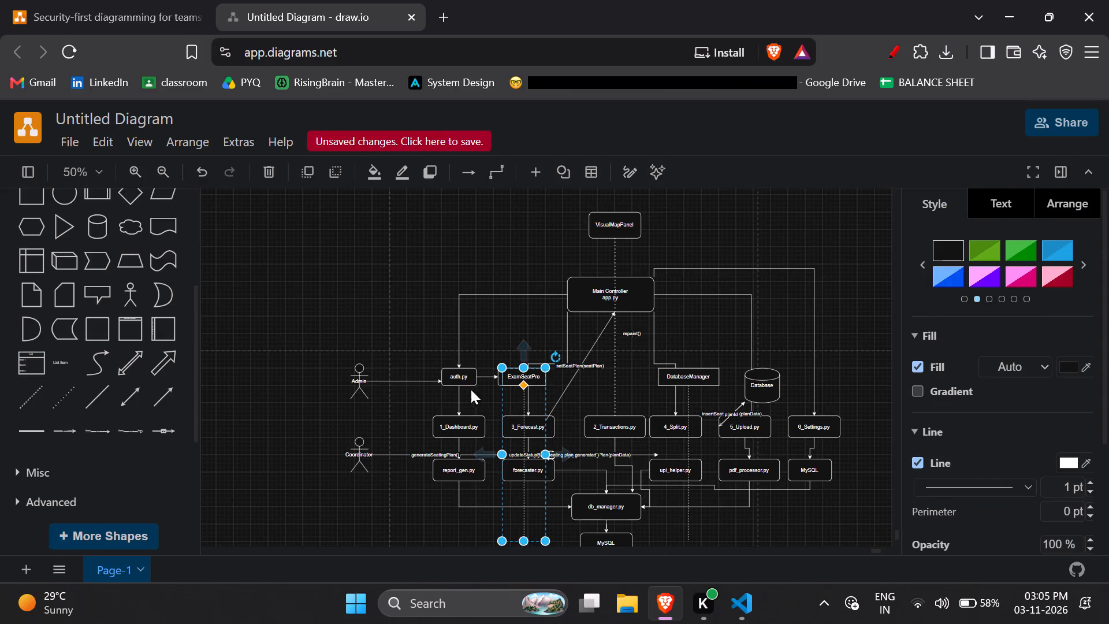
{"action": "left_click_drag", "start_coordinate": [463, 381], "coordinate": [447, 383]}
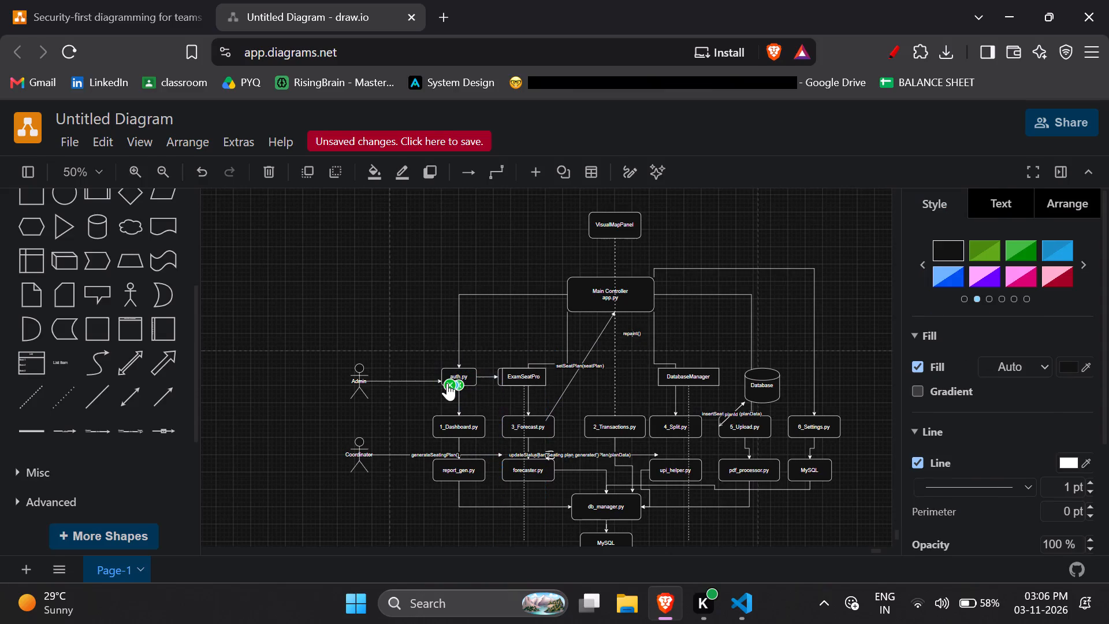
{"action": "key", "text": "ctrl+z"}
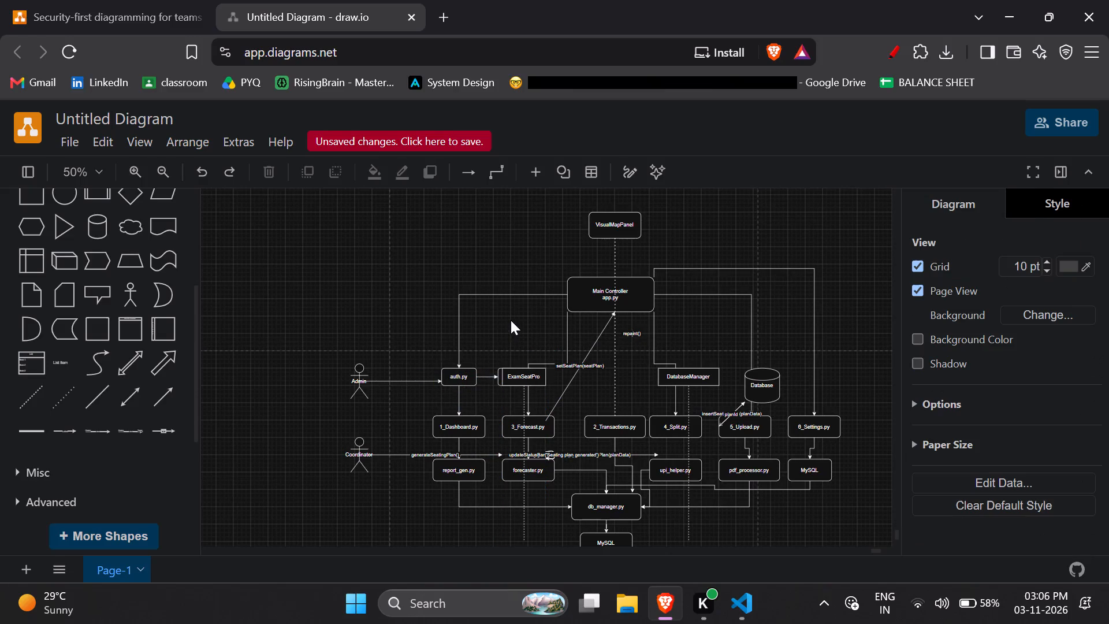
Shift the auth.py, 1_Dashboard.py and report_gen.py boxes left with their centres vertically aligned, lowering report_gen.py slightly.
{"action": "left_click", "coordinate": [464, 378]}
{"action": "left_click_drag", "start_coordinate": [464, 378], "coordinate": [454, 378]}
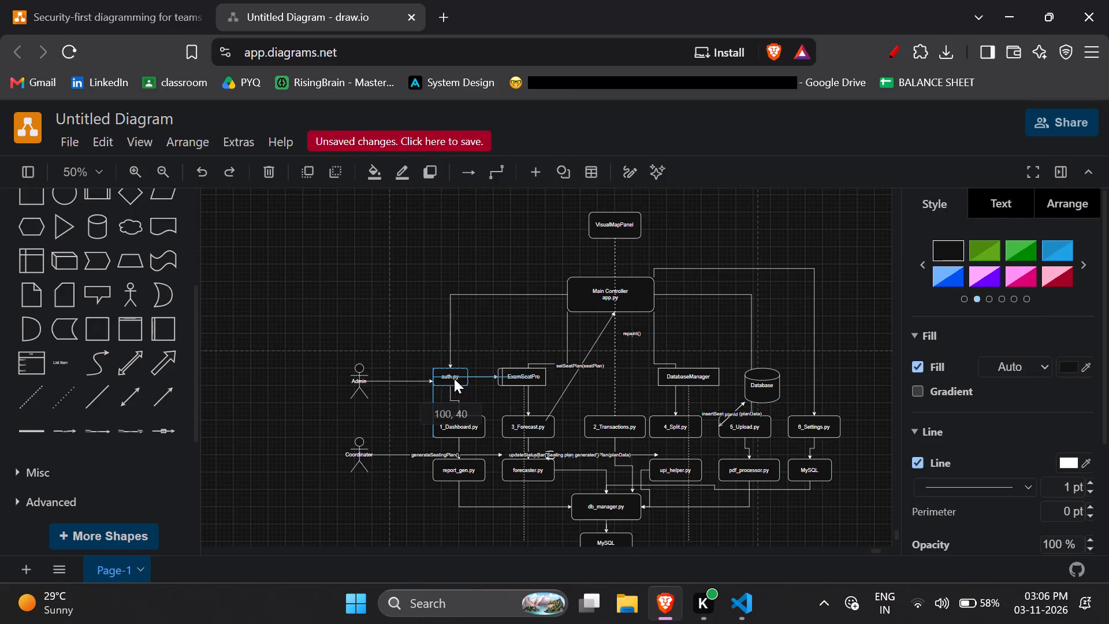
{"action": "left_click_drag", "start_coordinate": [454, 378], "coordinate": [447, 378]}
{"action": "left_click", "coordinate": [468, 419]}
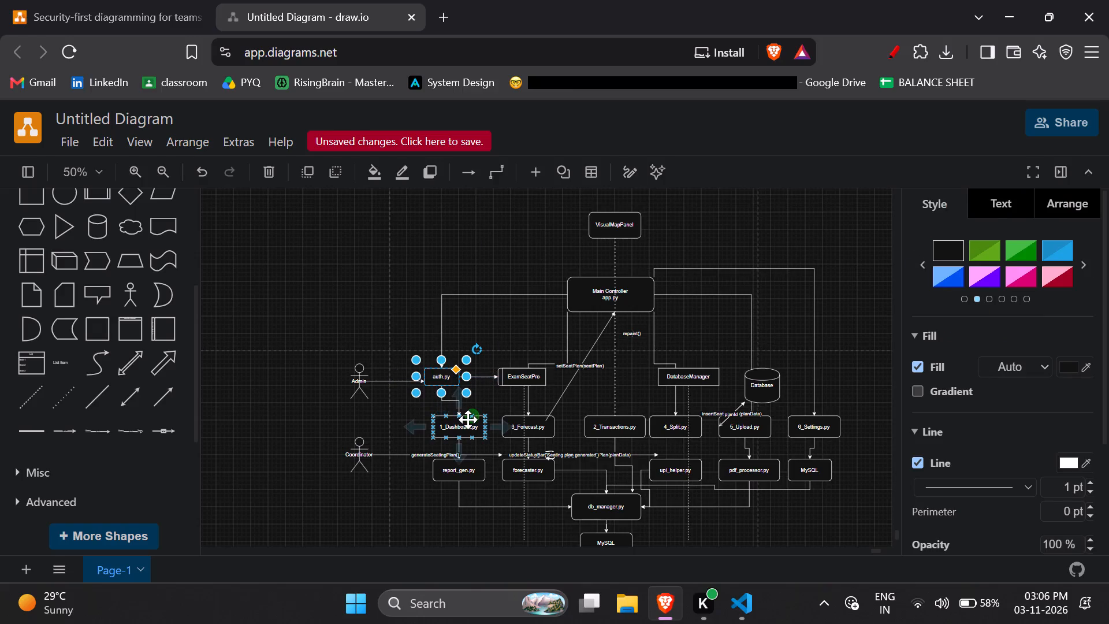
{"action": "left_click_drag", "start_coordinate": [468, 419], "coordinate": [452, 421]}
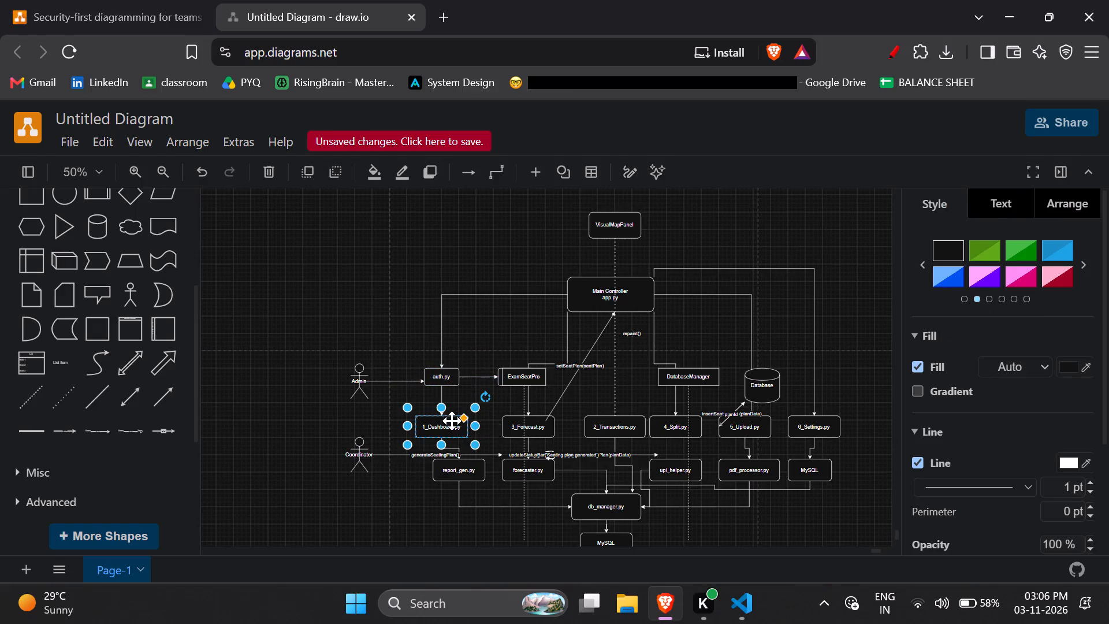
{"action": "left_click", "coordinate": [460, 466]}
{"action": "left_click_drag", "start_coordinate": [460, 466], "coordinate": [451, 467]}
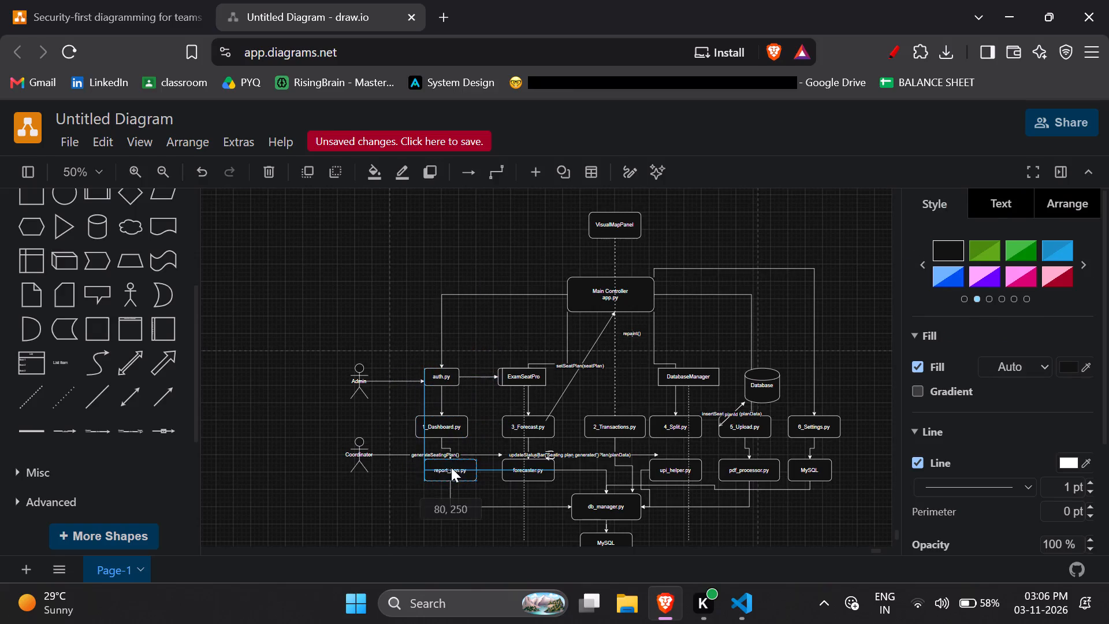
{"action": "left_click_drag", "start_coordinate": [451, 467], "coordinate": [444, 469]}
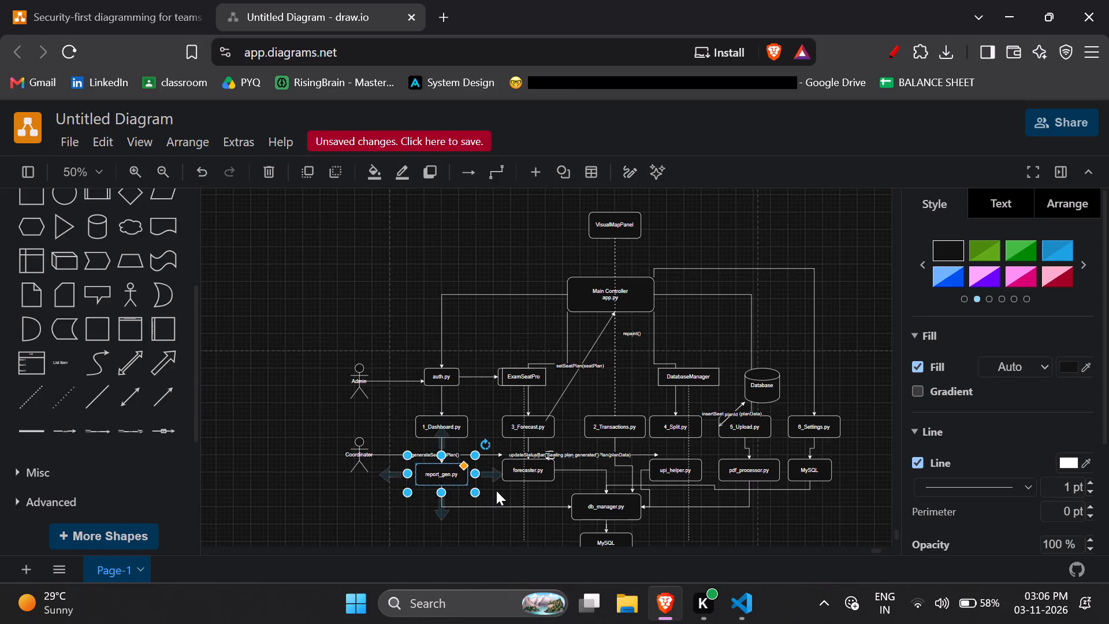
{"action": "left_click", "coordinate": [497, 492]}
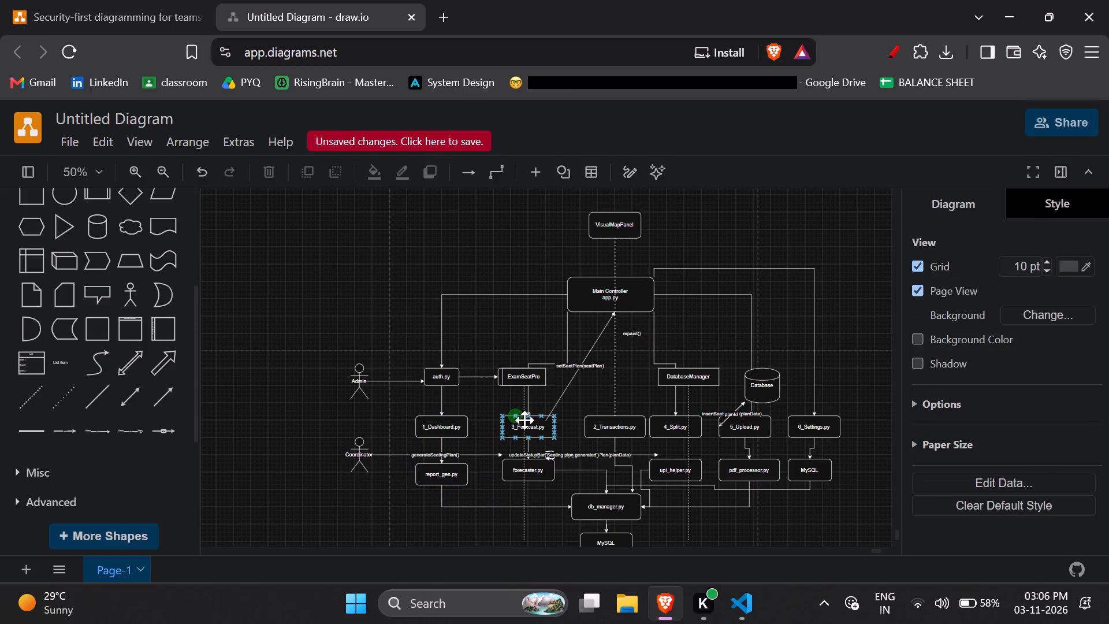
Lower the db_manager.py box to 420, 360 and the MySQL household_db box below it, keeping their centres aligned and a gap between them.
{"action": "scroll", "coordinate": [672, 407], "scroll_direction": "down", "scroll_amount": 1}
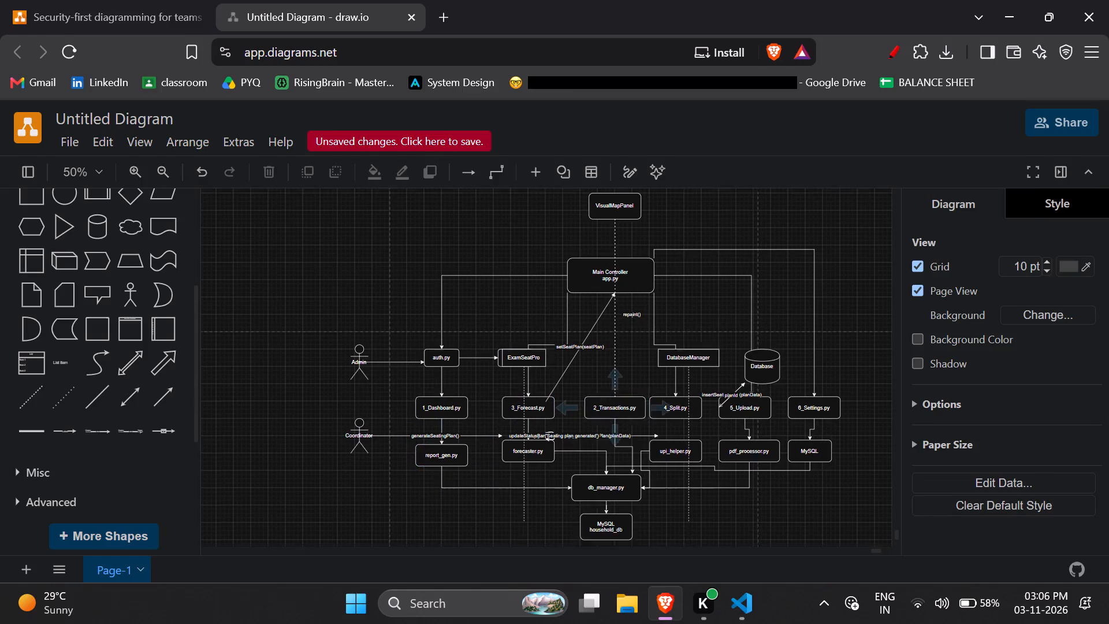
{"action": "scroll", "coordinate": [672, 407], "scroll_direction": "down", "scroll_amount": 1}
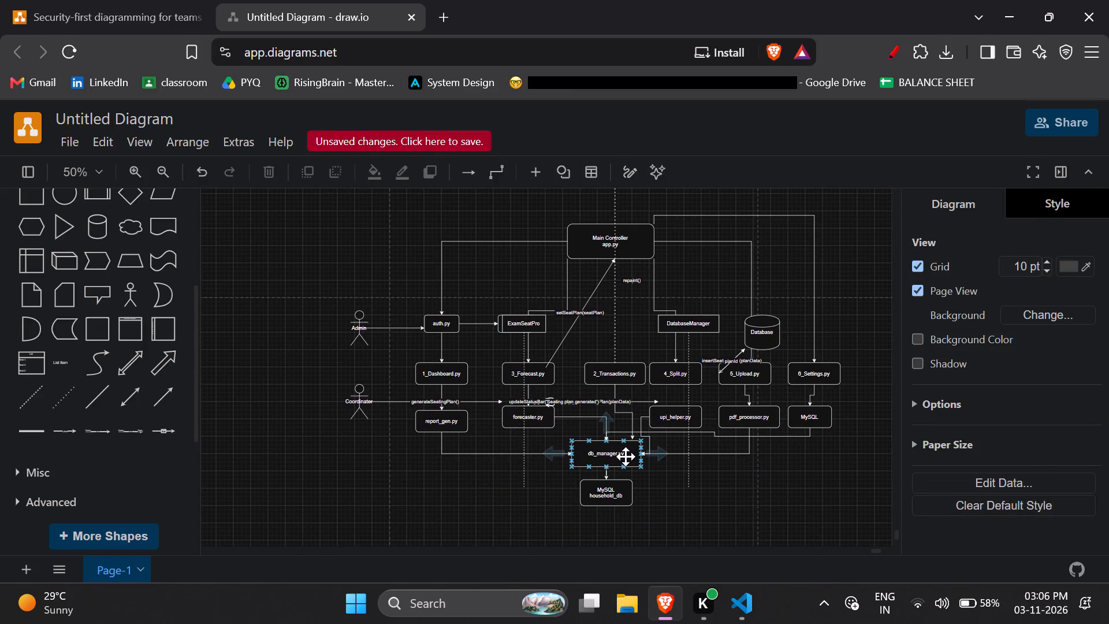
{"action": "left_click_drag", "start_coordinate": [626, 456], "coordinate": [624, 470]}
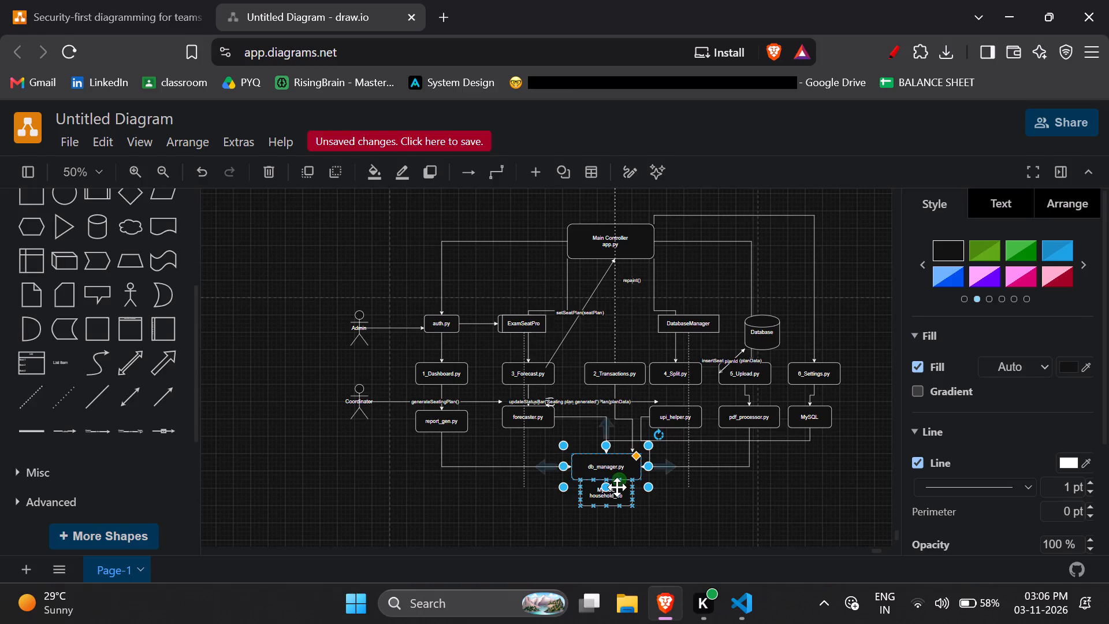
{"action": "left_click", "coordinate": [622, 493]}
{"action": "left_click_drag", "start_coordinate": [622, 493], "coordinate": [622, 509]}
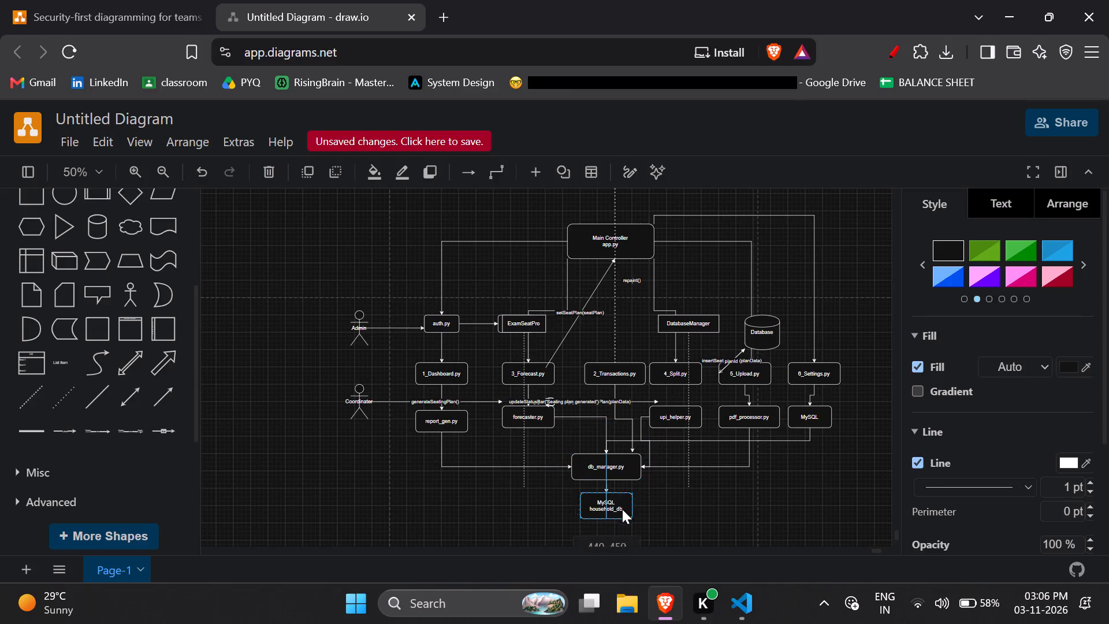
{"action": "left_click_drag", "start_coordinate": [622, 509], "coordinate": [623, 514]}
{"action": "left_click", "coordinate": [722, 483]}
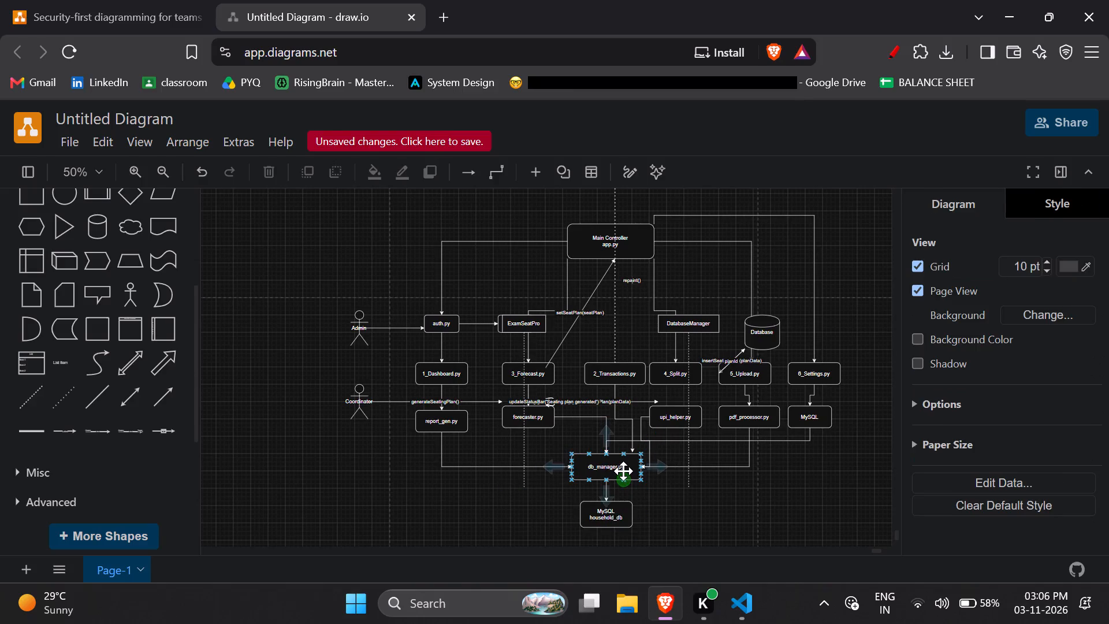
{"action": "left_click", "coordinate": [623, 471]}
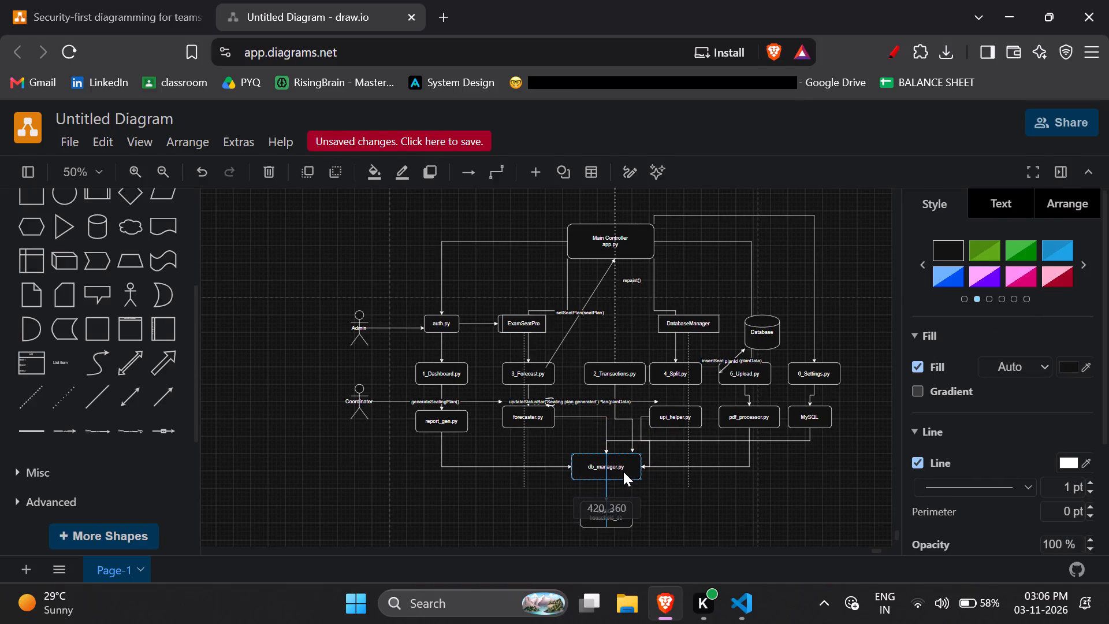
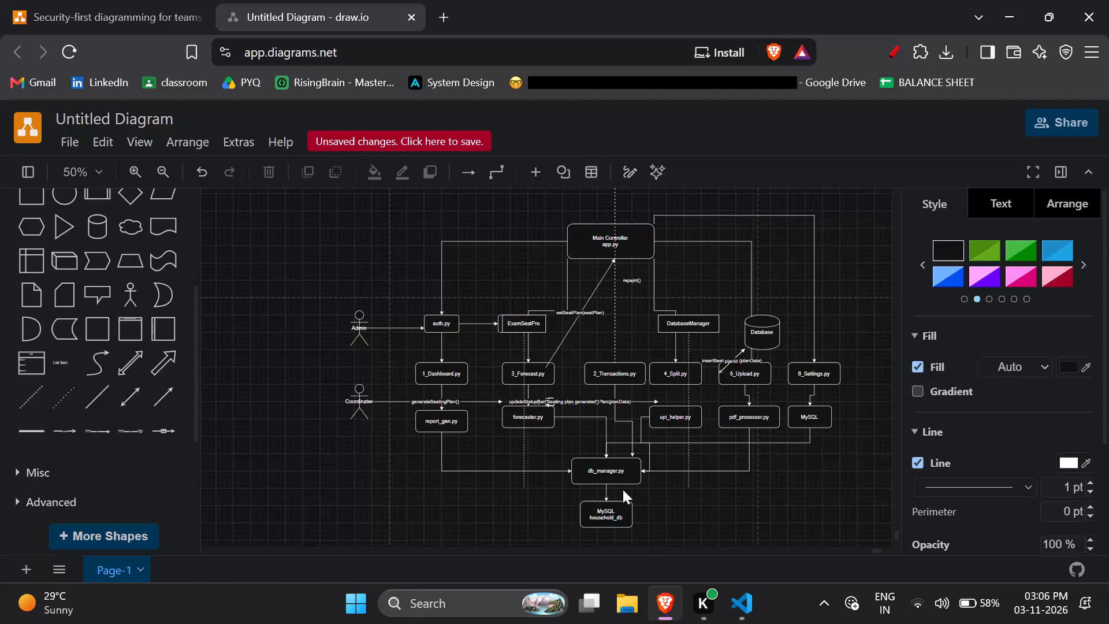
Shift the lower vertical segment of the connector from 2_Transactions.py to db_manager.py left, nearly in line with the centre of 2_Transactions.py.
{"action": "left_click", "coordinate": [632, 441]}
{"action": "left_click_drag", "start_coordinate": [632, 441], "coordinate": [615, 447]}
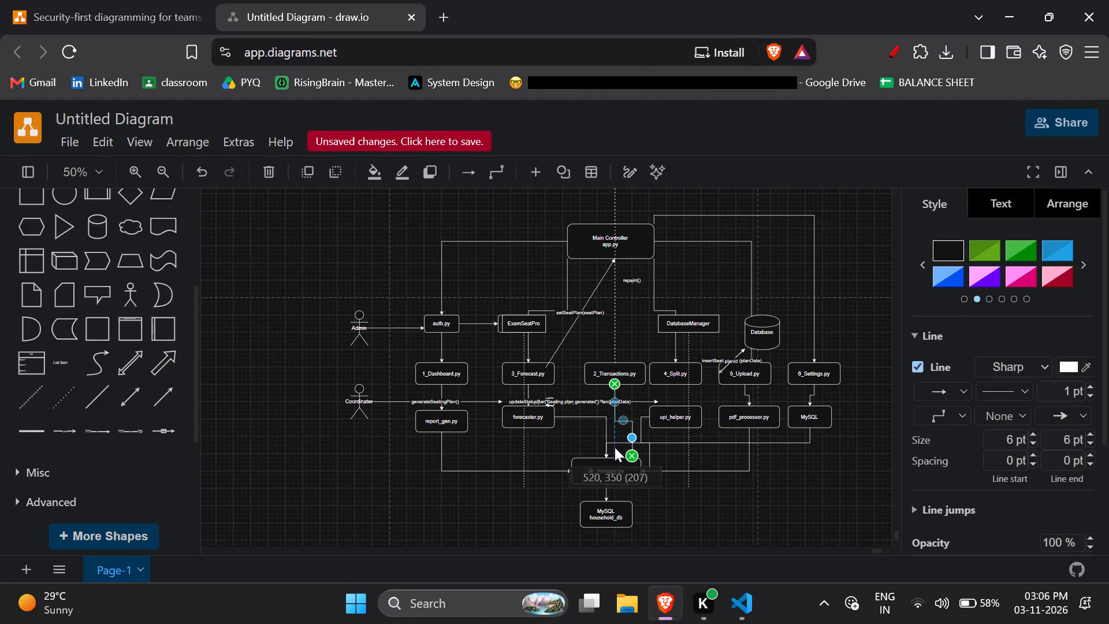
{"action": "left_click_drag", "start_coordinate": [615, 447], "coordinate": [617, 447]}
{"action": "left_click", "coordinate": [730, 524]}
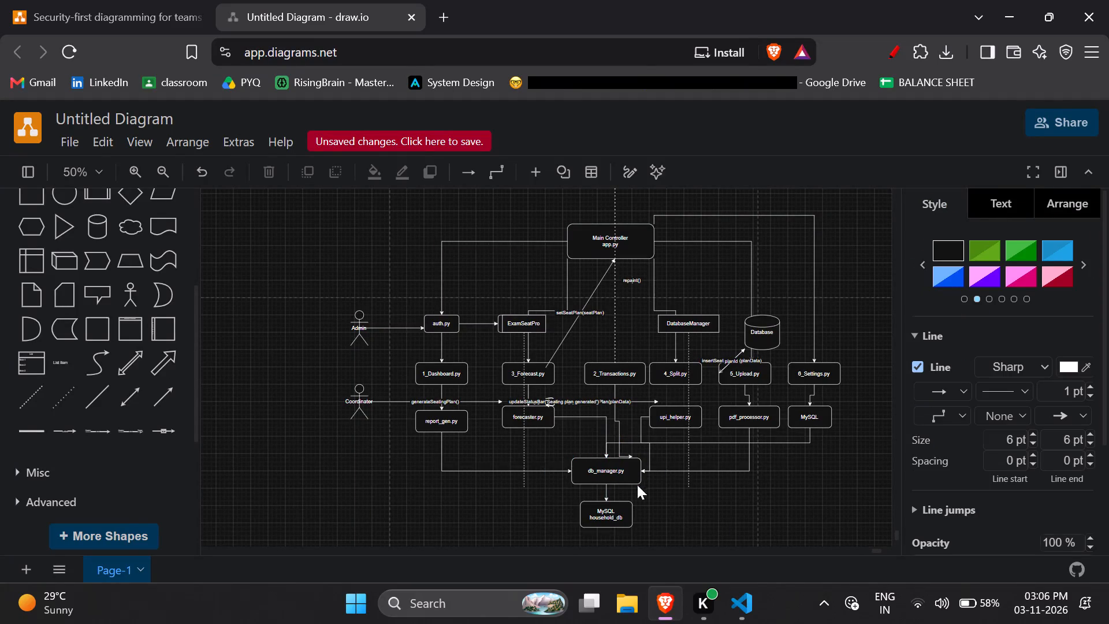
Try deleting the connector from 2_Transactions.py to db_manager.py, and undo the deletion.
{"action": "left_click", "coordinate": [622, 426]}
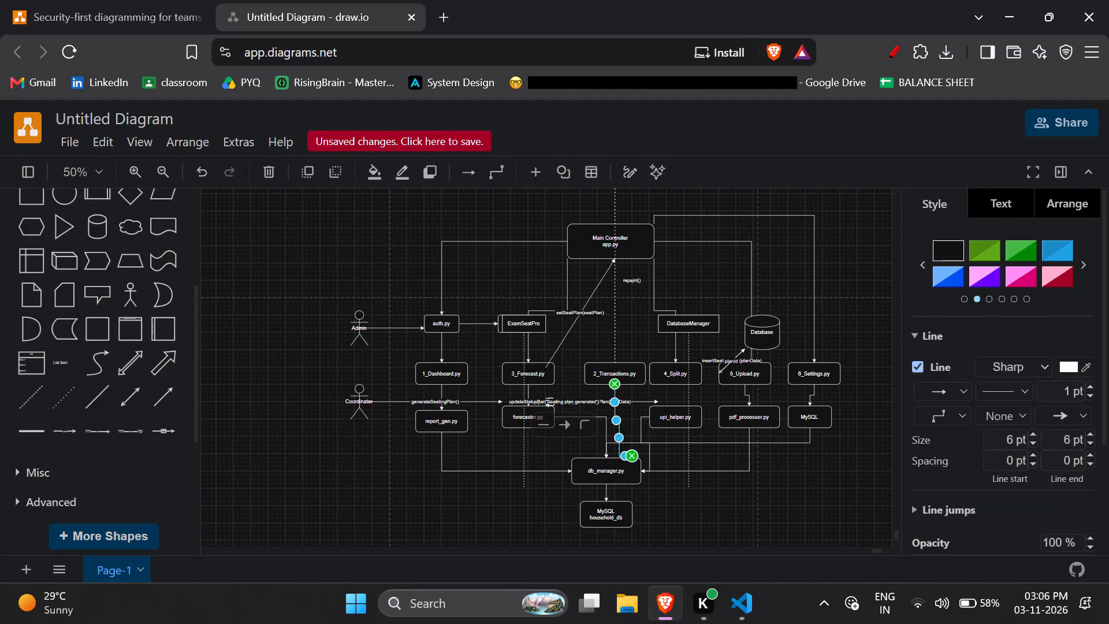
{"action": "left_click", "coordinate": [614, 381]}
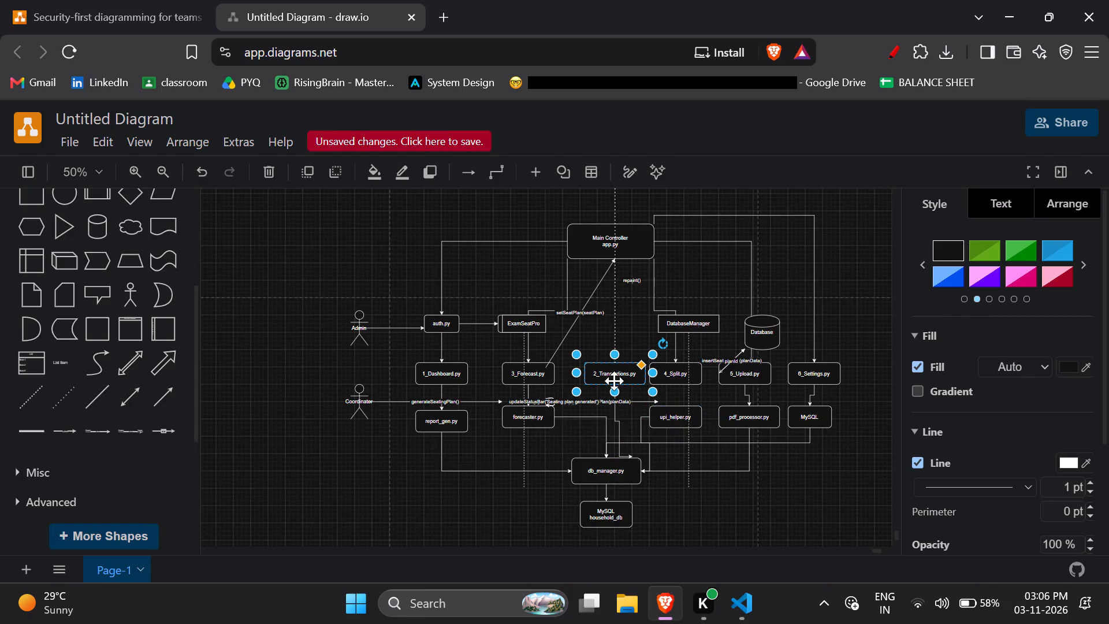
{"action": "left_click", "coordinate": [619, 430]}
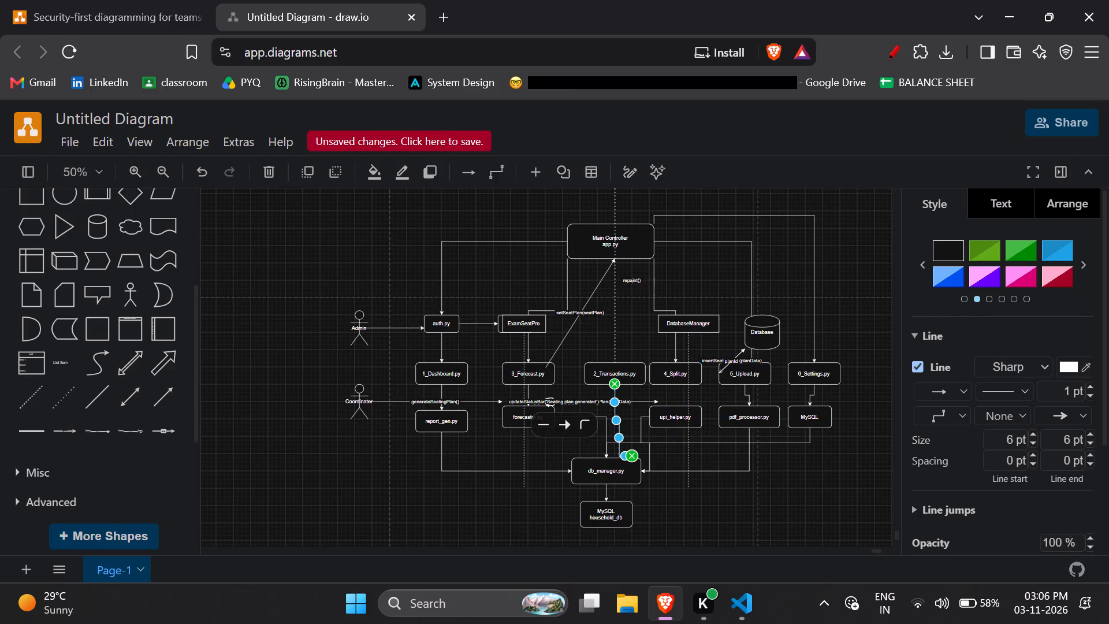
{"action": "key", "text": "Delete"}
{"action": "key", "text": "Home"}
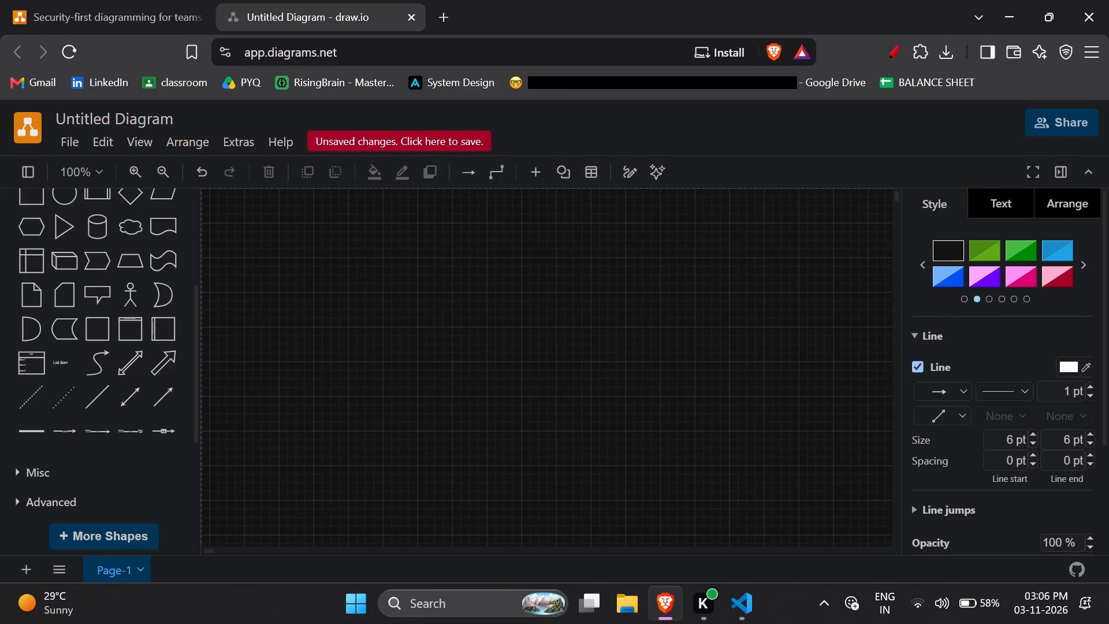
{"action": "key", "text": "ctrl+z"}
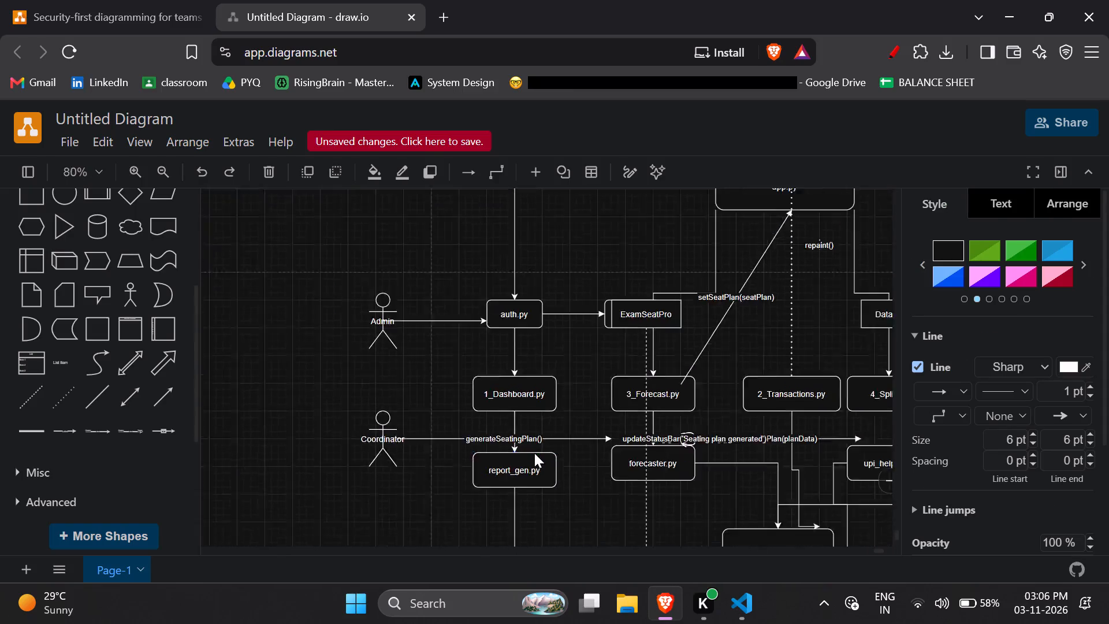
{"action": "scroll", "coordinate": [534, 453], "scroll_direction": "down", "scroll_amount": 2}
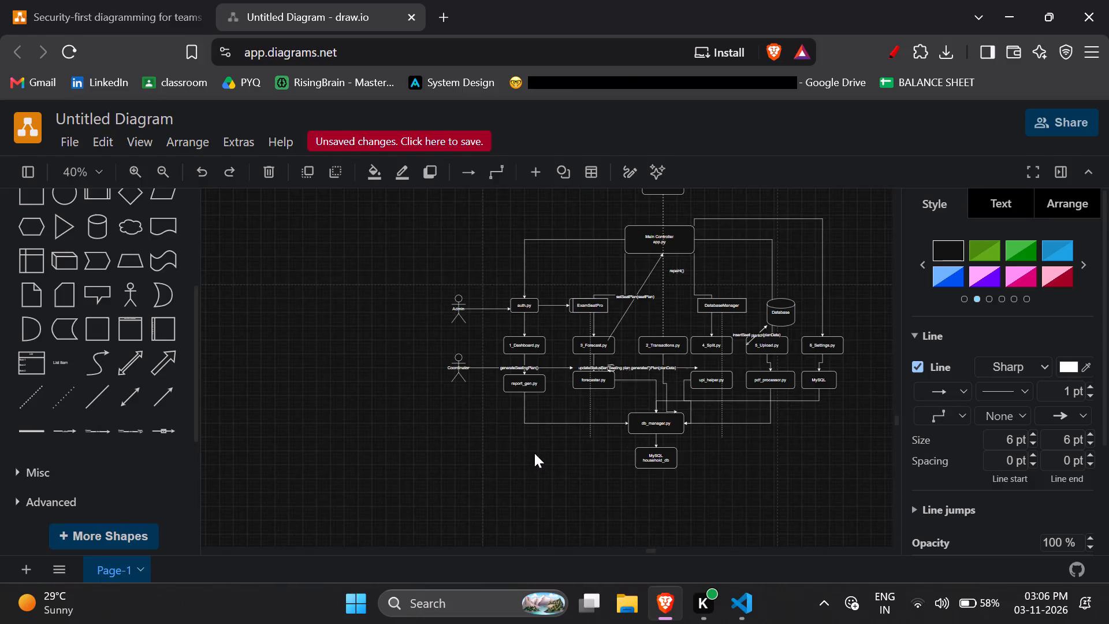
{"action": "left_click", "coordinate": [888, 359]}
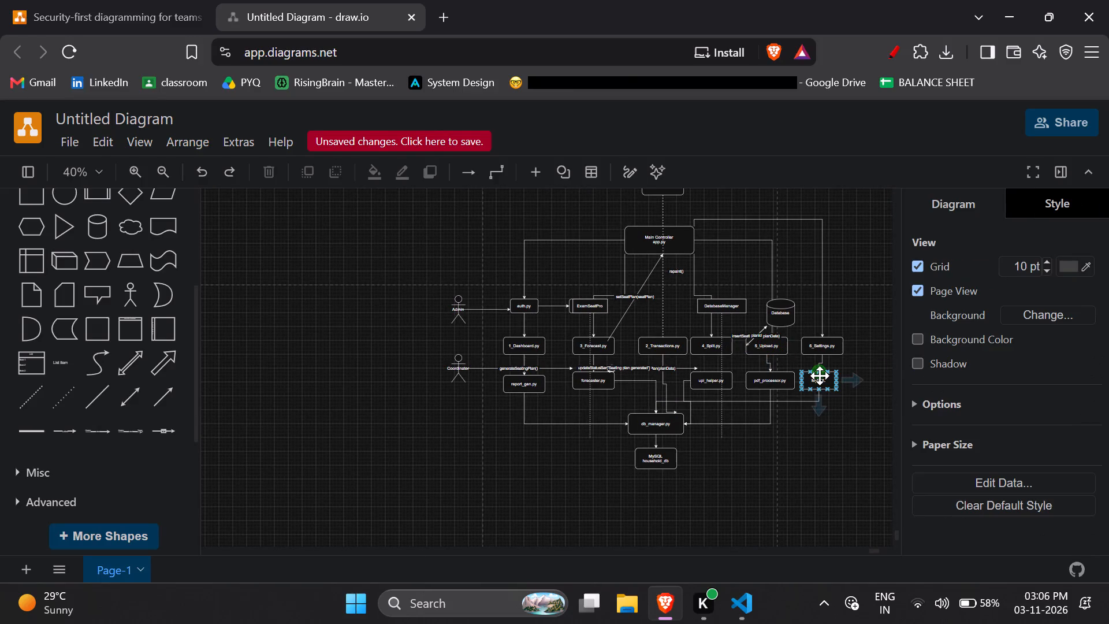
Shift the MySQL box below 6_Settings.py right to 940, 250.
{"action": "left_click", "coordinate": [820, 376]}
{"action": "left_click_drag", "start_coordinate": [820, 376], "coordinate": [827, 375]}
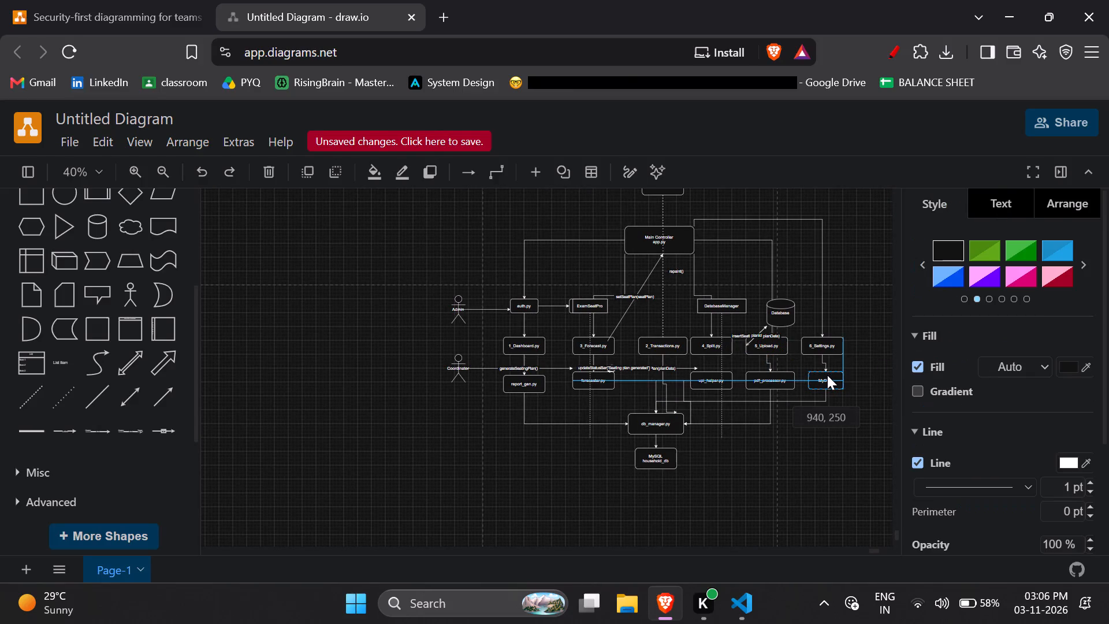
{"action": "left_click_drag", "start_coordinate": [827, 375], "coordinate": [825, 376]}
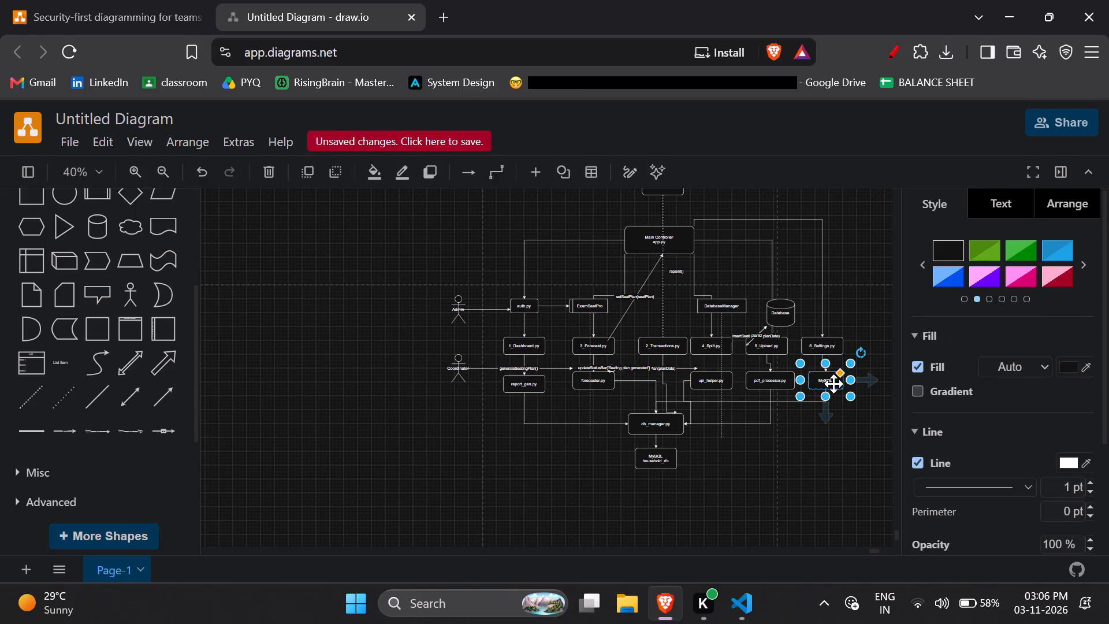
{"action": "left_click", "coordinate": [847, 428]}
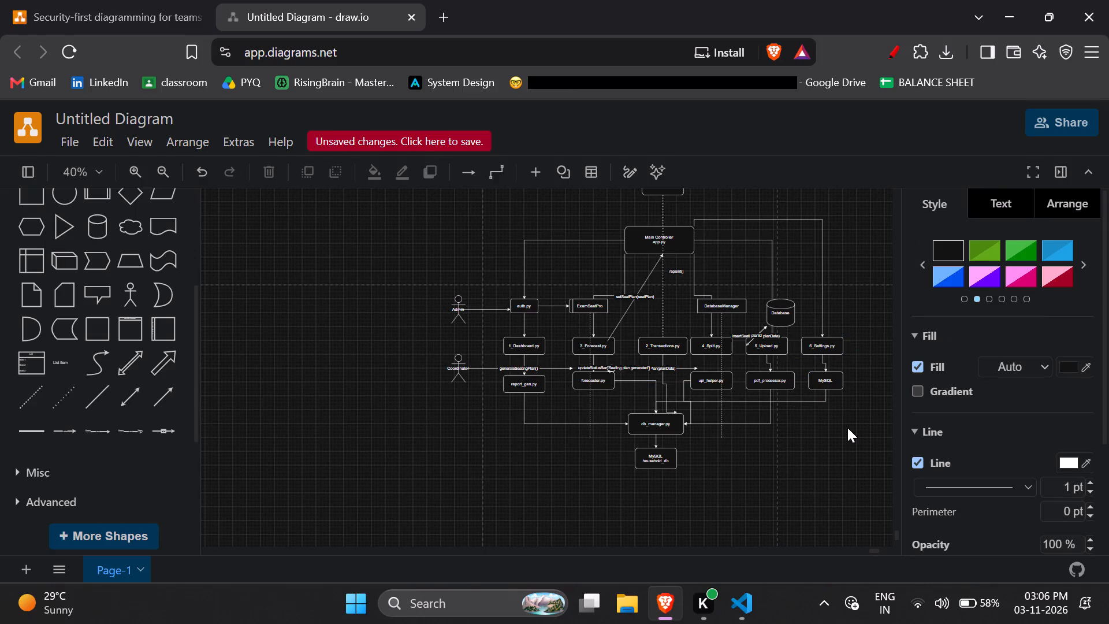
Delete the bent connector between the 6_Settings.py box and the MySQL box below it.
{"action": "left_click", "coordinate": [824, 363]}
{"action": "key", "text": "Delete"}
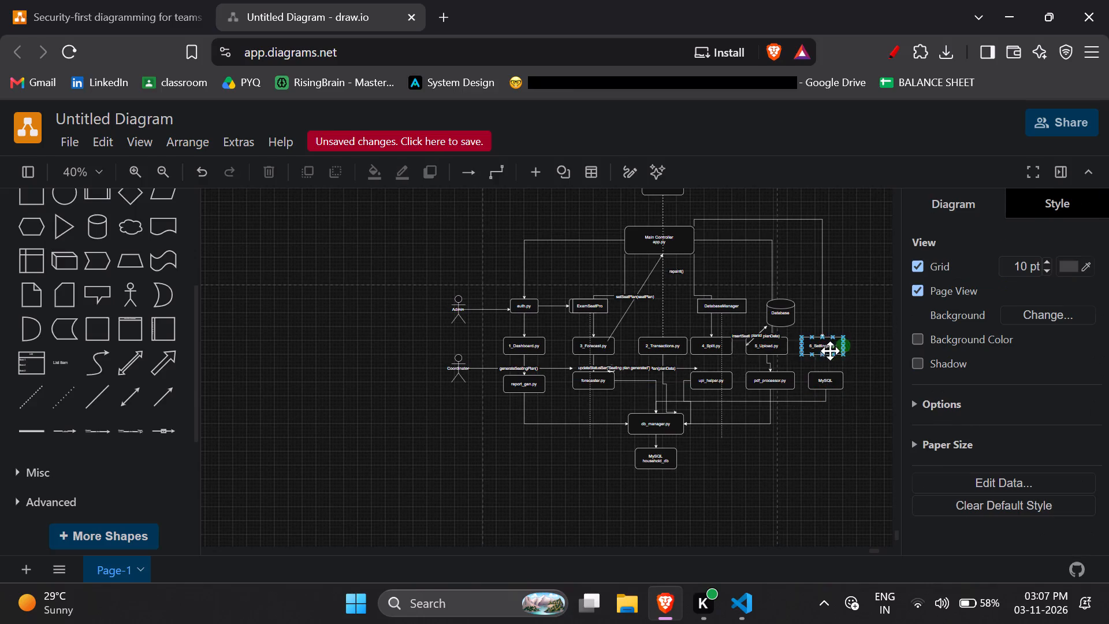
Move the MySQL box to 930, 250 so its centre aligns with the 6_Settings.py box above.
{"action": "left_click", "coordinate": [825, 379]}
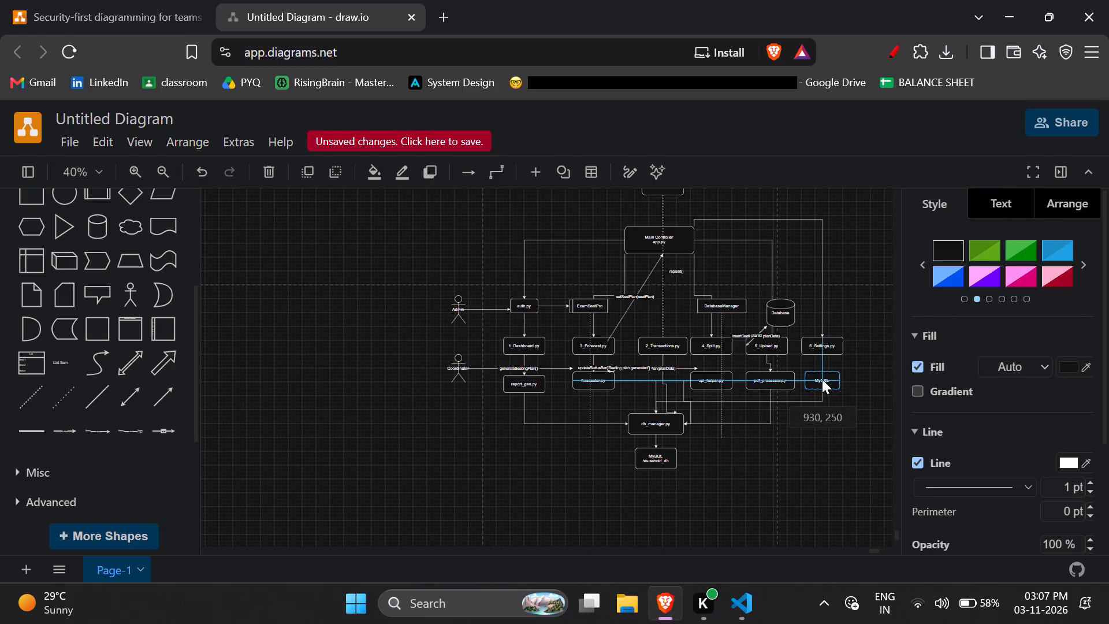
{"action": "left_click", "coordinate": [865, 365]}
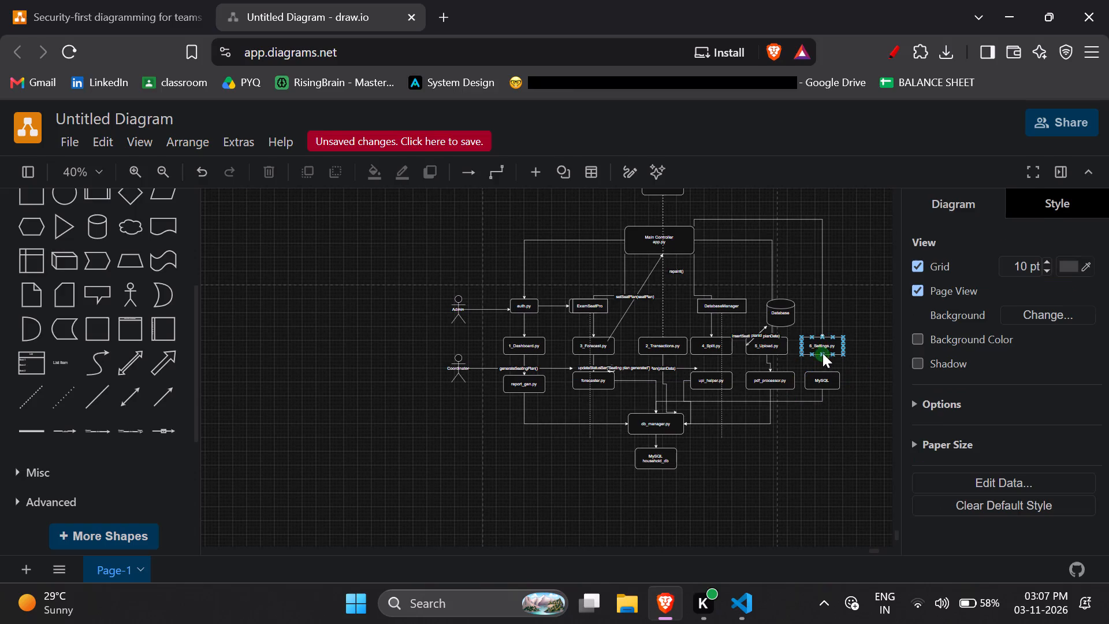
Draw a straight connector from the bottom of 6_Settings.py down to the top of the MySQL box.
{"action": "left_click_drag", "start_coordinate": [824, 352], "coordinate": [824, 369]}
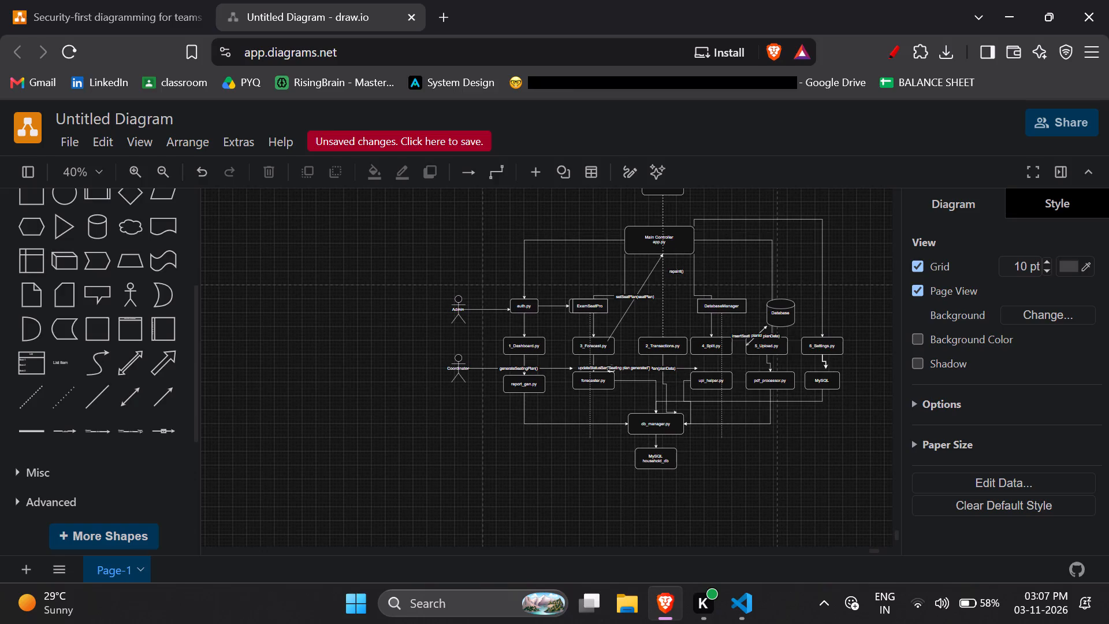
{"action": "left_click_drag", "start_coordinate": [824, 369], "coordinate": [823, 370]}
{"action": "left_click", "coordinate": [854, 363]}
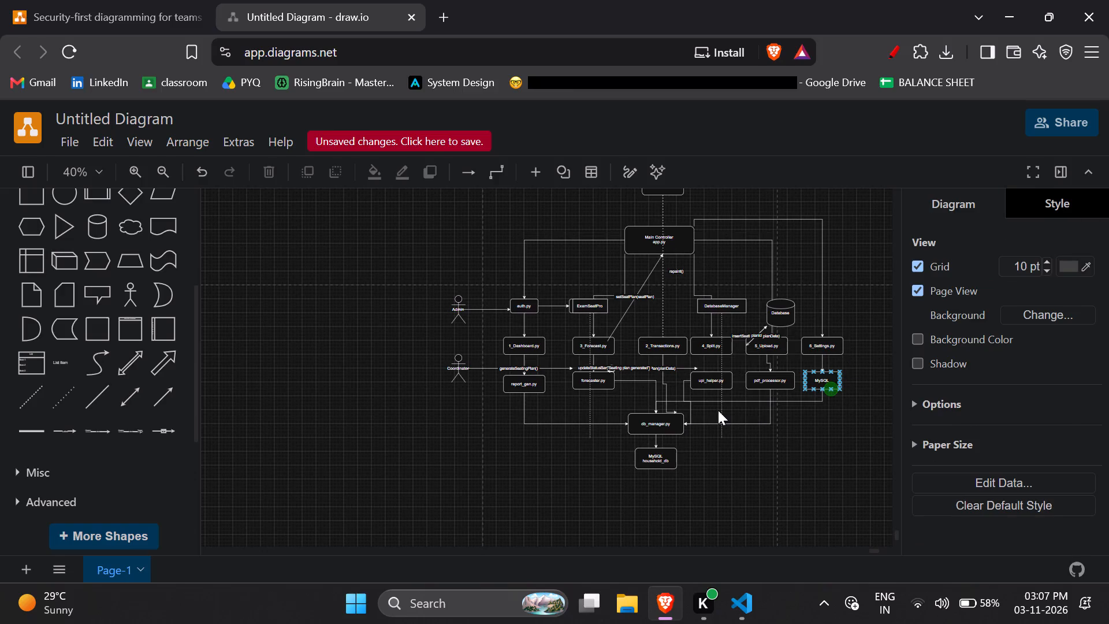
Delete the connectors running to db_manager.py from the MySQL box below 6_Settings.py and from the pdf_processor.py box.
{"action": "left_click", "coordinate": [757, 400]}
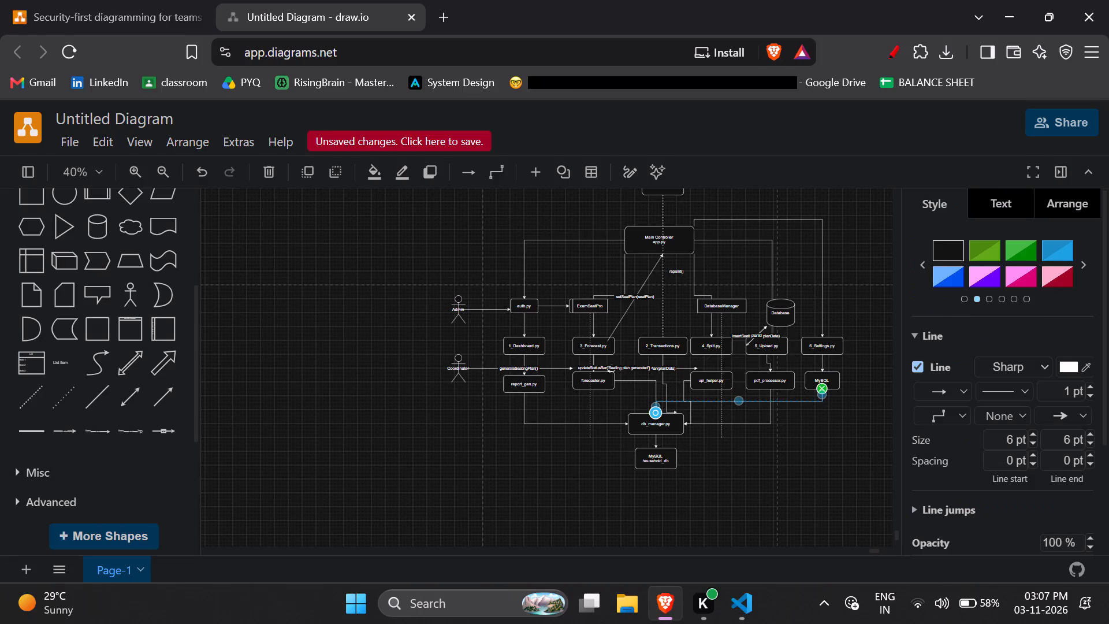
{"action": "key", "text": "Delete"}
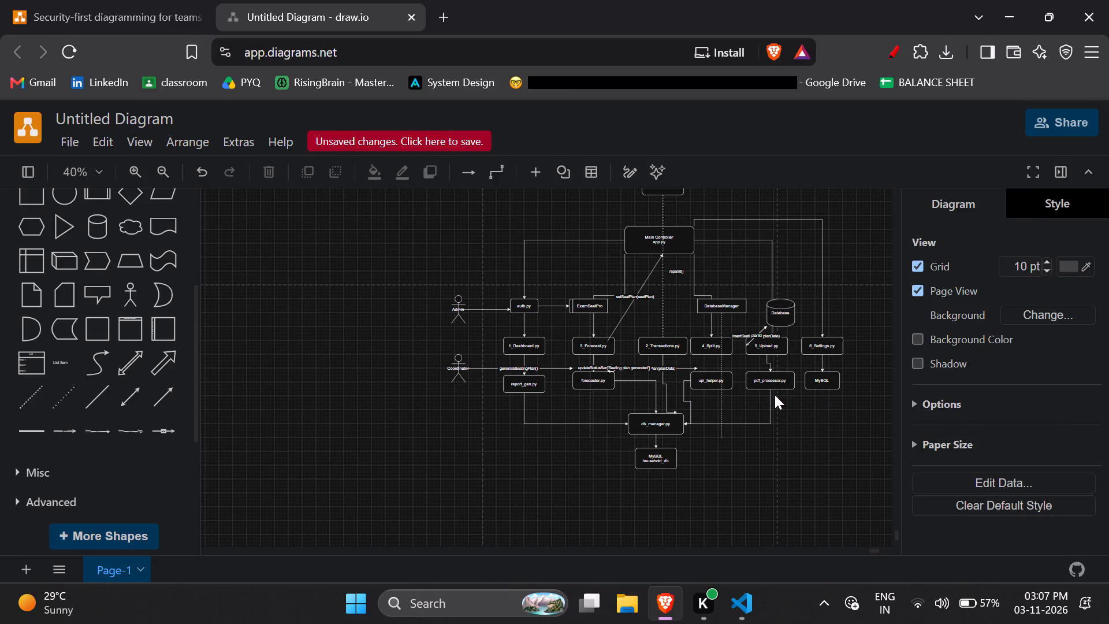
{"action": "left_click", "coordinate": [771, 398]}
{"action": "key", "text": "Delete"}
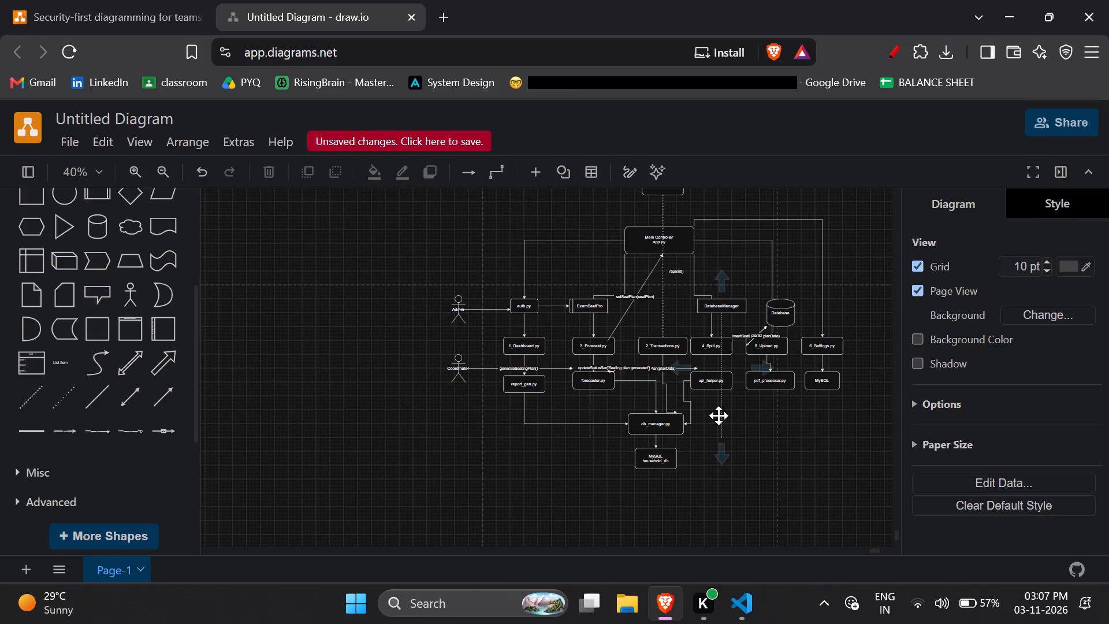
{"action": "left_click", "coordinate": [719, 415]}
{"action": "left_click", "coordinate": [842, 421]}
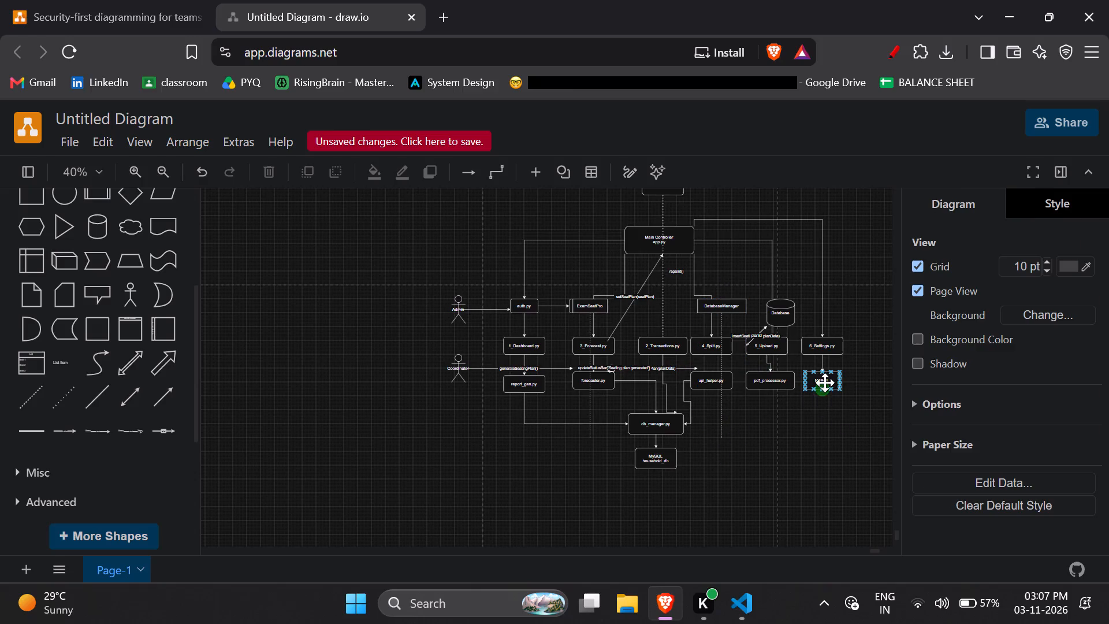
Connect the bottom of the MySQL box below 6_Settings.py to the lower right edge of the db_manager.py box.
{"action": "left_click_drag", "start_coordinate": [822, 391], "coordinate": [797, 440]}
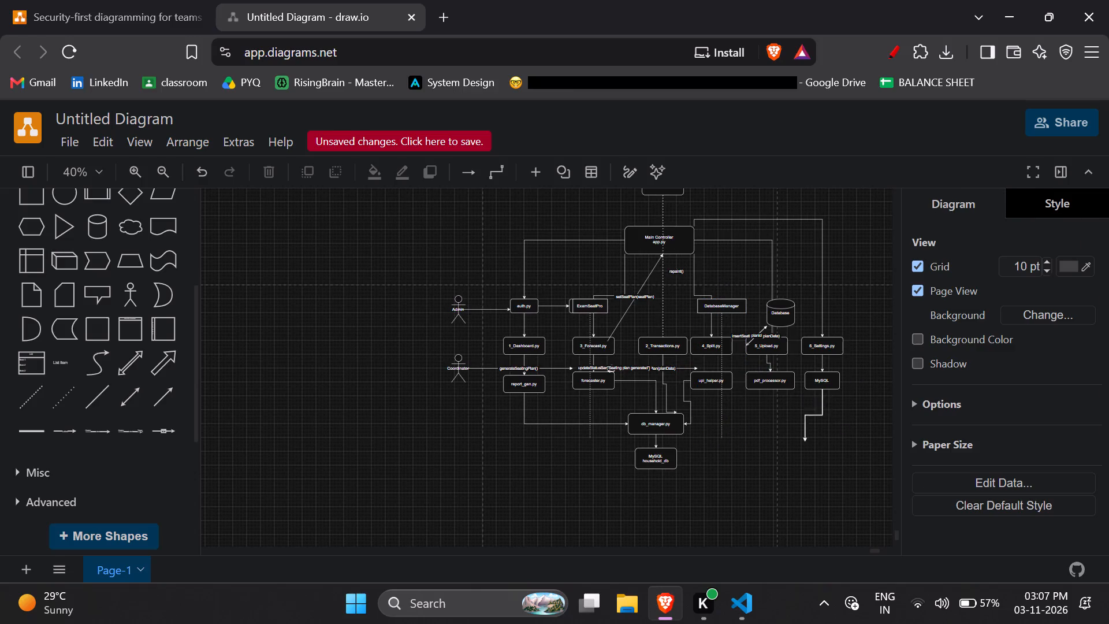
{"action": "left_click_drag", "start_coordinate": [797, 440], "coordinate": [682, 431]}
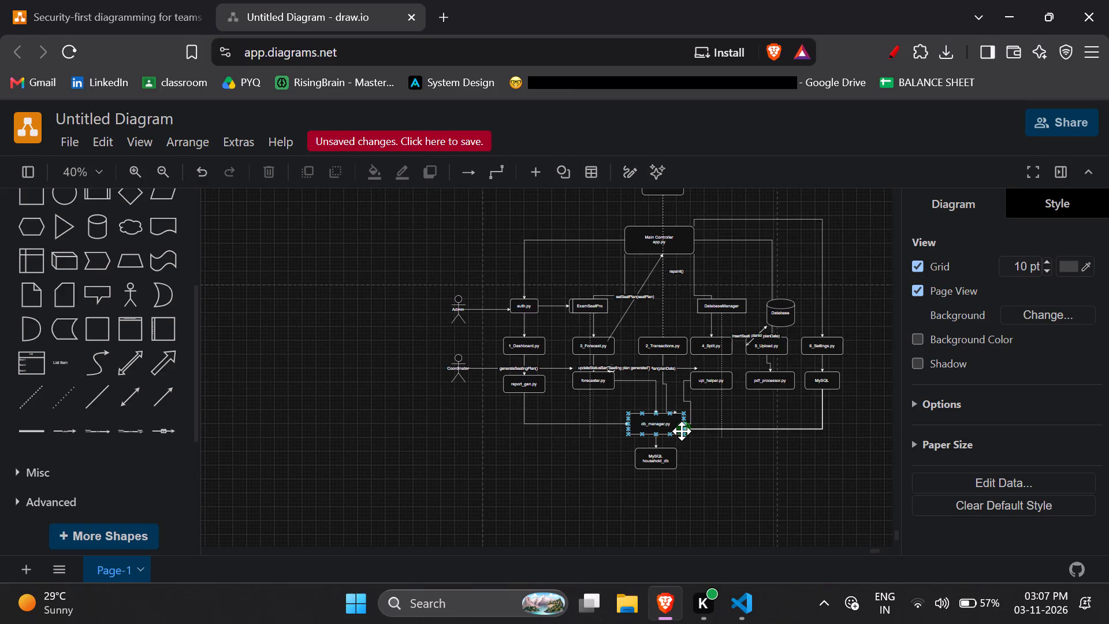
{"action": "left_click_drag", "start_coordinate": [682, 431], "coordinate": [685, 431]}
{"action": "left_click", "coordinate": [787, 414]}
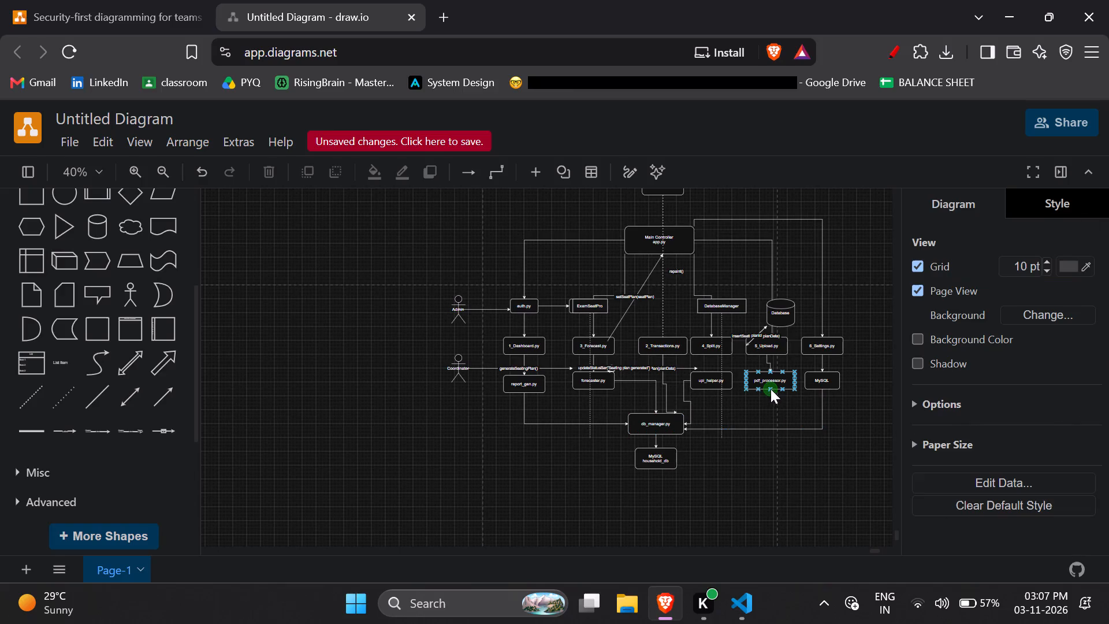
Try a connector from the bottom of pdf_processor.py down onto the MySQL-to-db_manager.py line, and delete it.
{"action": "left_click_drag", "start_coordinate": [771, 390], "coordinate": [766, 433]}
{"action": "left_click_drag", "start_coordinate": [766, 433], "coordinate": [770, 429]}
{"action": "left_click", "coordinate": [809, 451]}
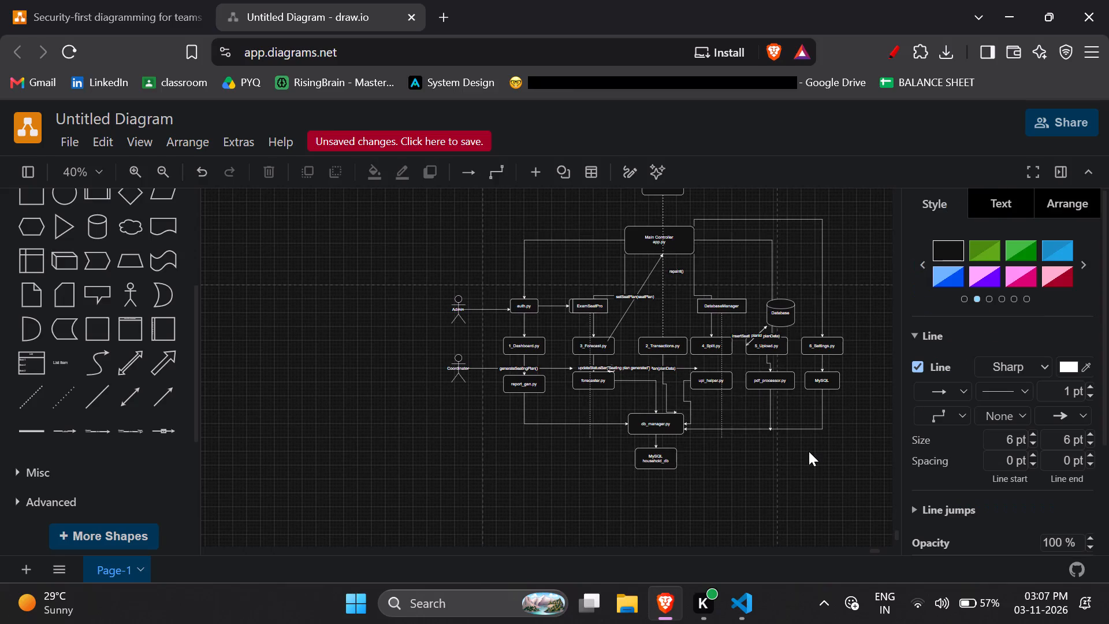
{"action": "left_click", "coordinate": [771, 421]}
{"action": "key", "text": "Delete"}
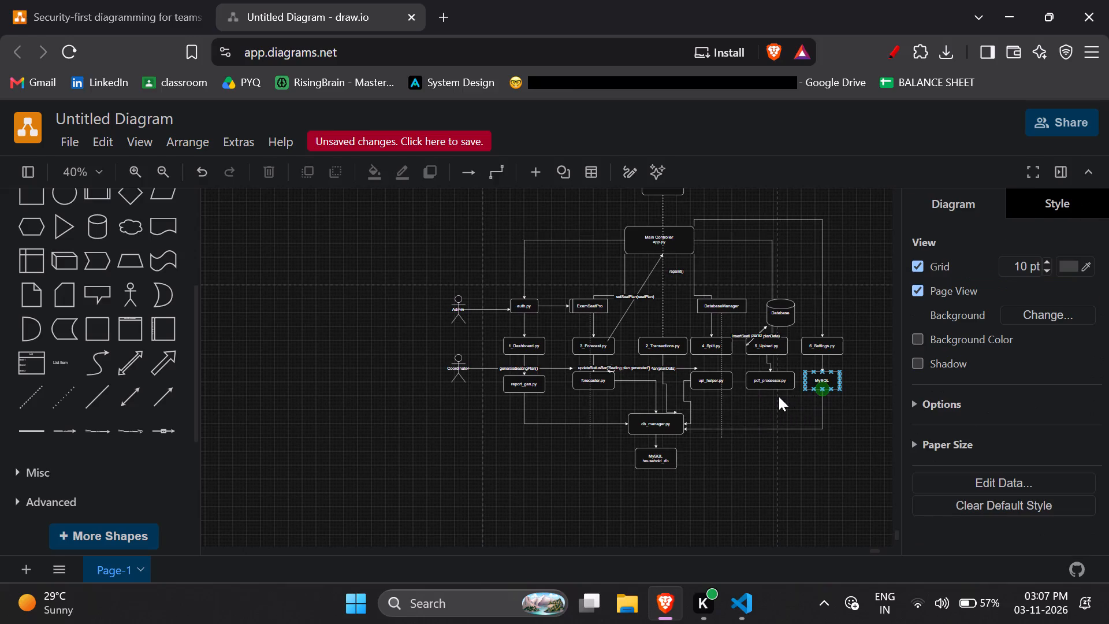
Draw a straight vertical connector from the bottom of pdf_processor.py down to just above the MySQL-to-db_manager.py line.
{"action": "left_click_drag", "start_coordinate": [768, 388], "coordinate": [768, 414]}
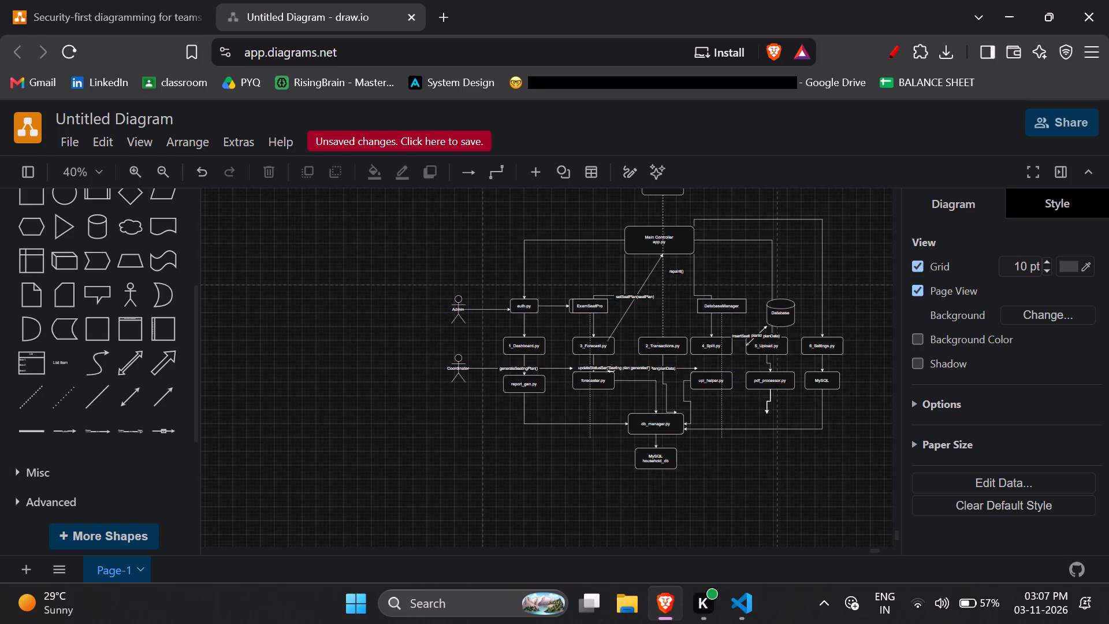
{"action": "left_click_drag", "start_coordinate": [768, 414], "coordinate": [772, 427]}
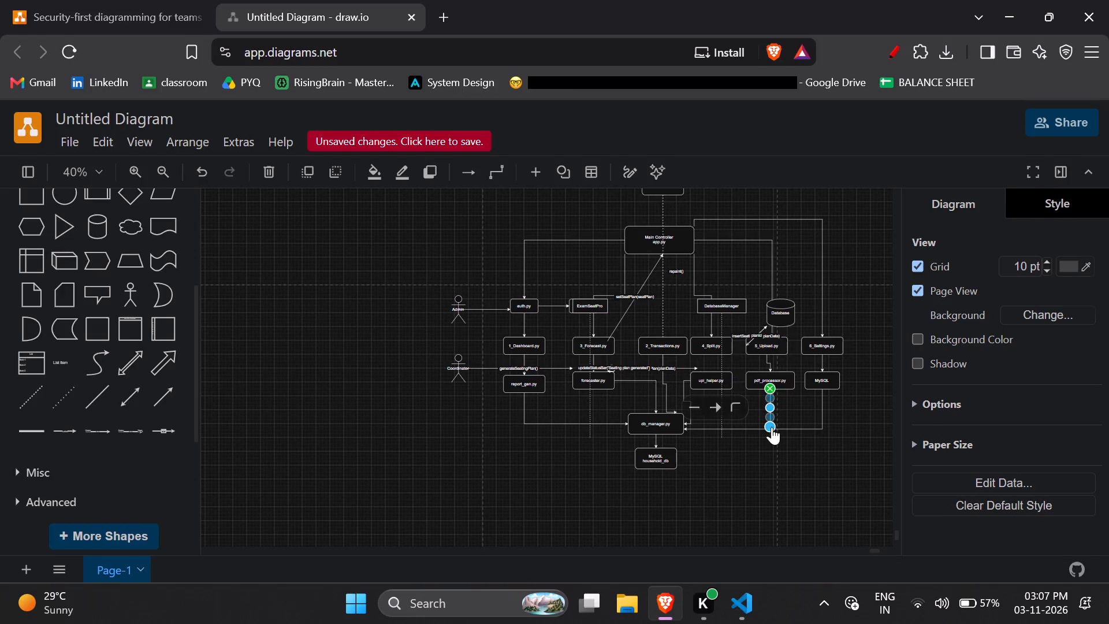
{"action": "left_click", "coordinate": [851, 414]}
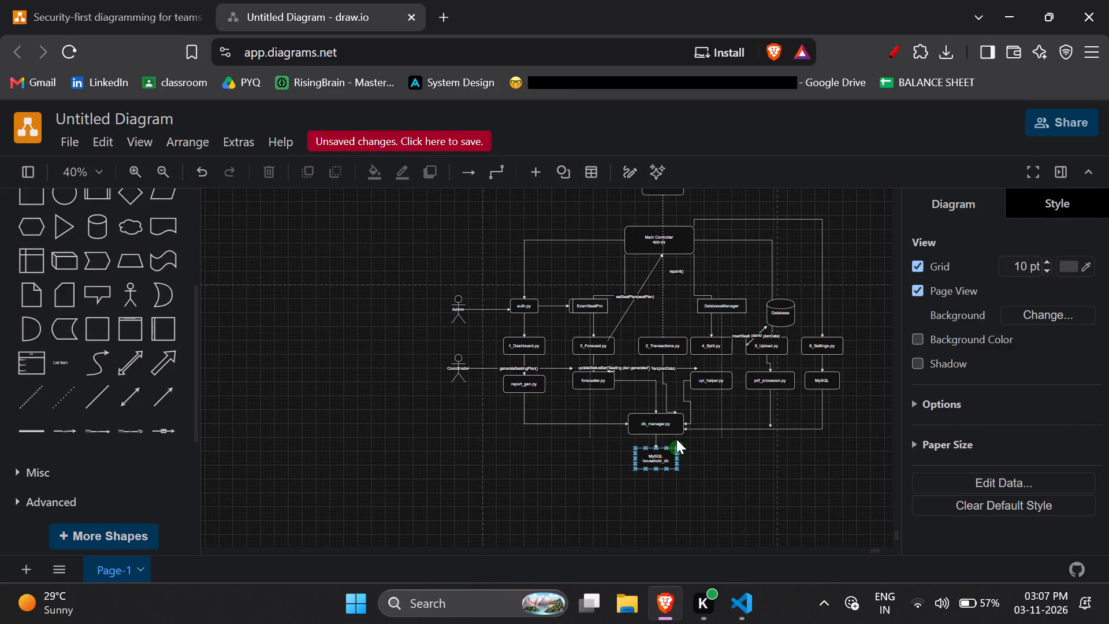
Delete the bent connector between the upi_helper.py and db_manager.py boxes.
{"action": "left_click", "coordinate": [690, 410]}
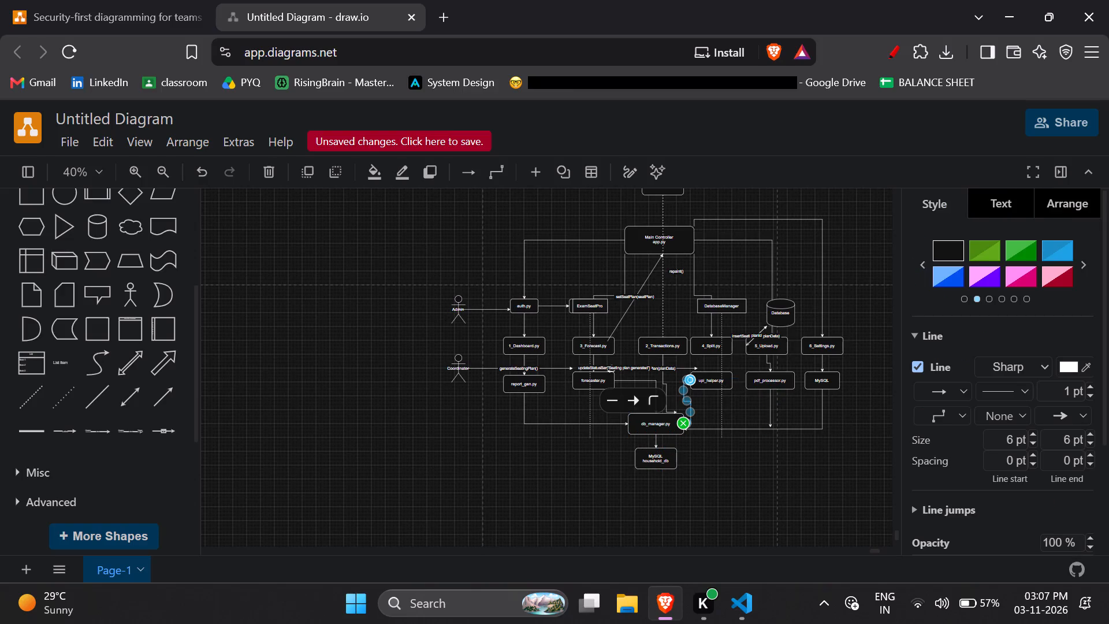
{"action": "key", "text": "Delete"}
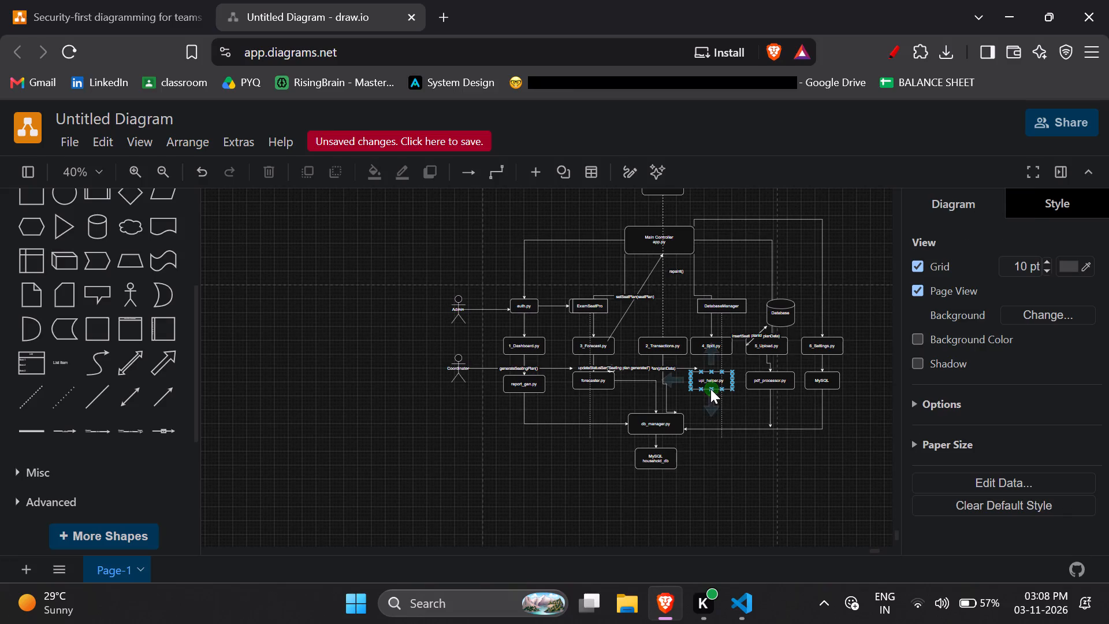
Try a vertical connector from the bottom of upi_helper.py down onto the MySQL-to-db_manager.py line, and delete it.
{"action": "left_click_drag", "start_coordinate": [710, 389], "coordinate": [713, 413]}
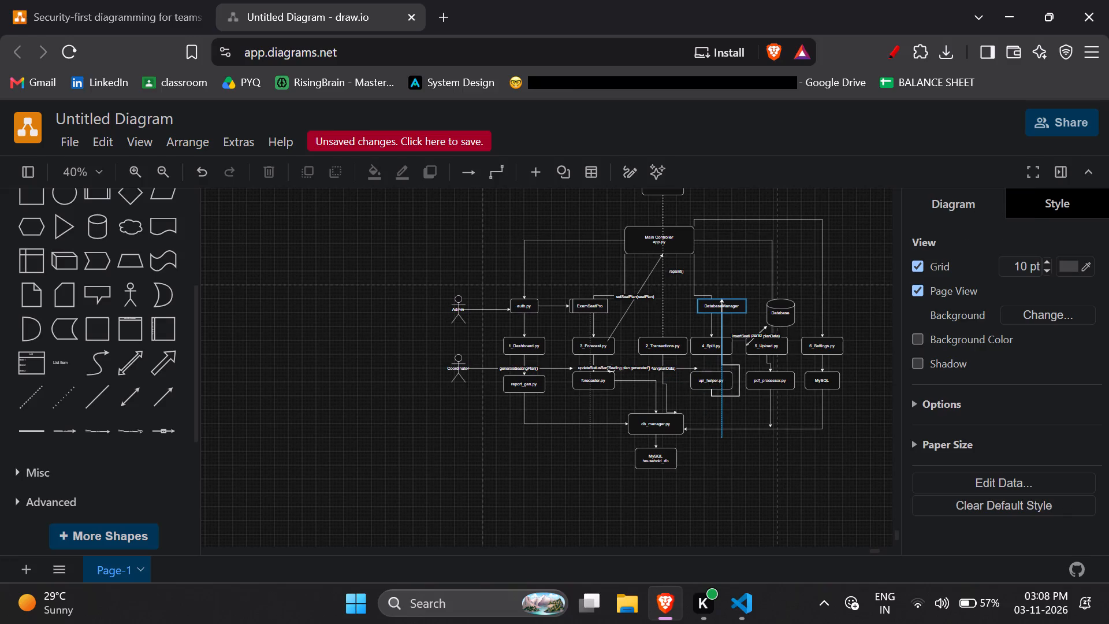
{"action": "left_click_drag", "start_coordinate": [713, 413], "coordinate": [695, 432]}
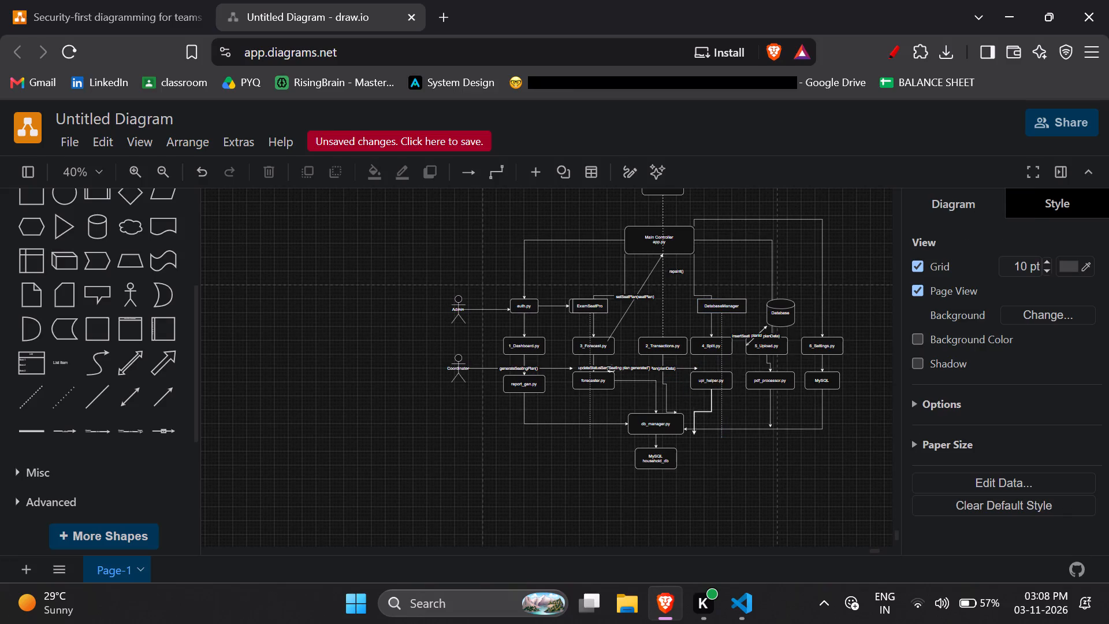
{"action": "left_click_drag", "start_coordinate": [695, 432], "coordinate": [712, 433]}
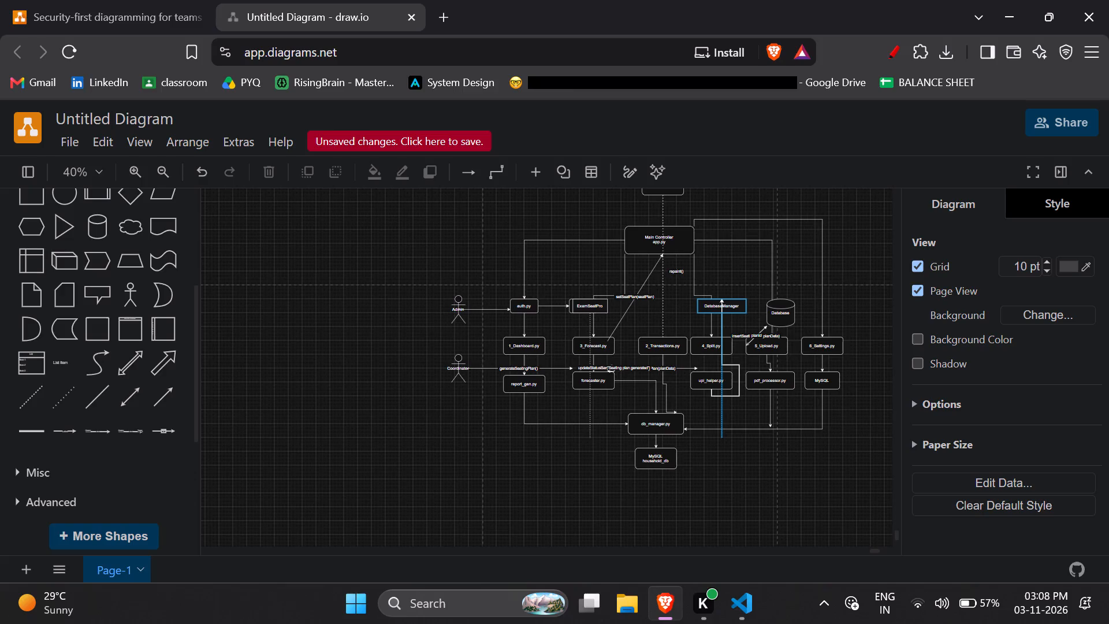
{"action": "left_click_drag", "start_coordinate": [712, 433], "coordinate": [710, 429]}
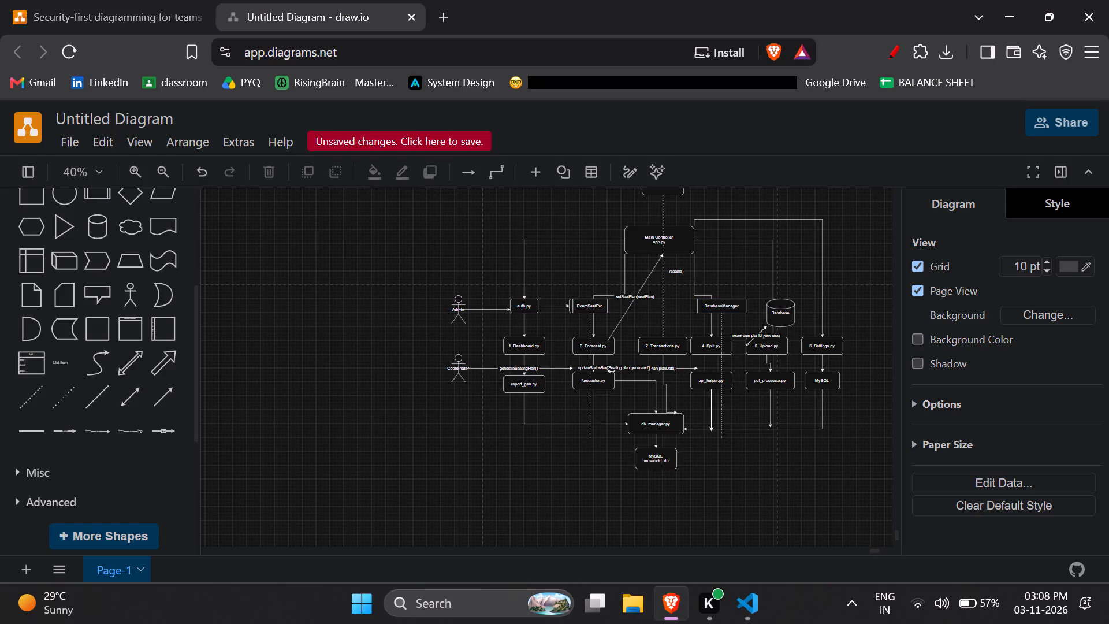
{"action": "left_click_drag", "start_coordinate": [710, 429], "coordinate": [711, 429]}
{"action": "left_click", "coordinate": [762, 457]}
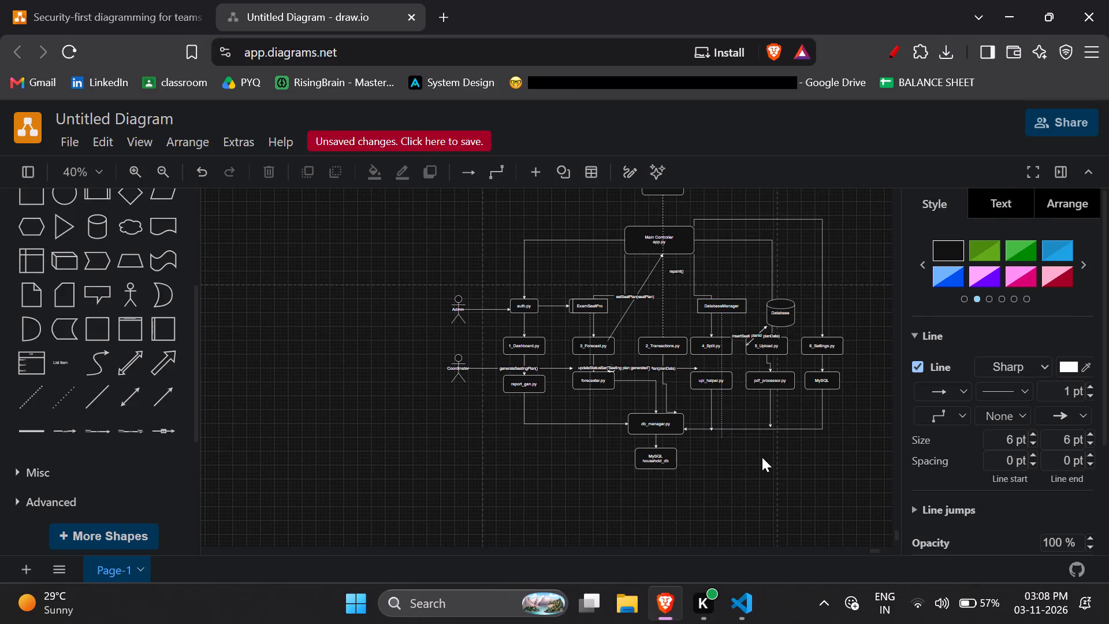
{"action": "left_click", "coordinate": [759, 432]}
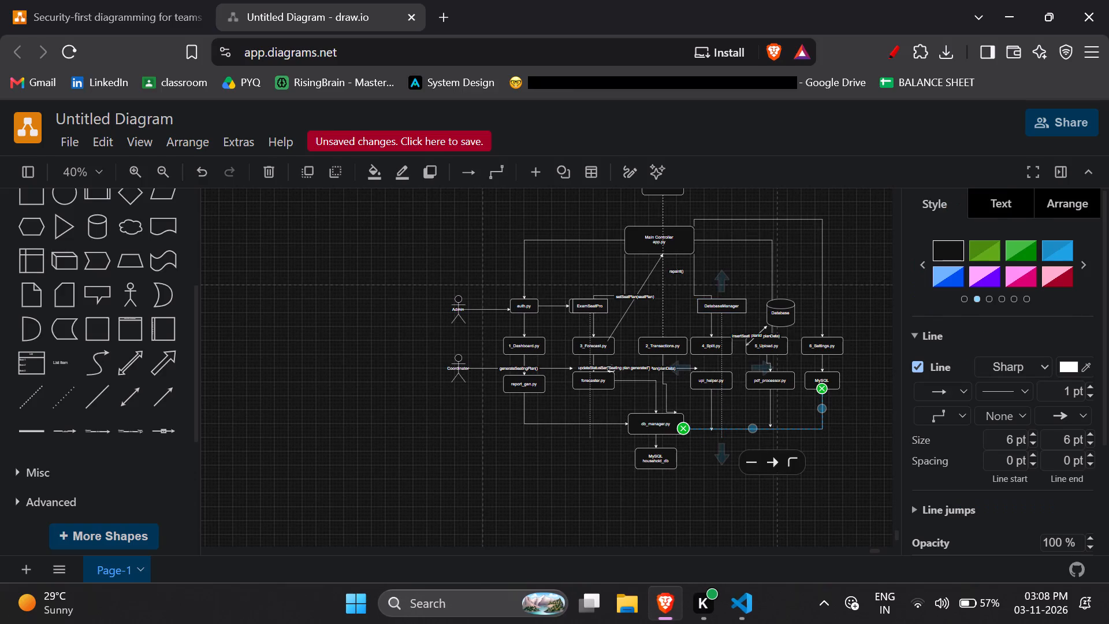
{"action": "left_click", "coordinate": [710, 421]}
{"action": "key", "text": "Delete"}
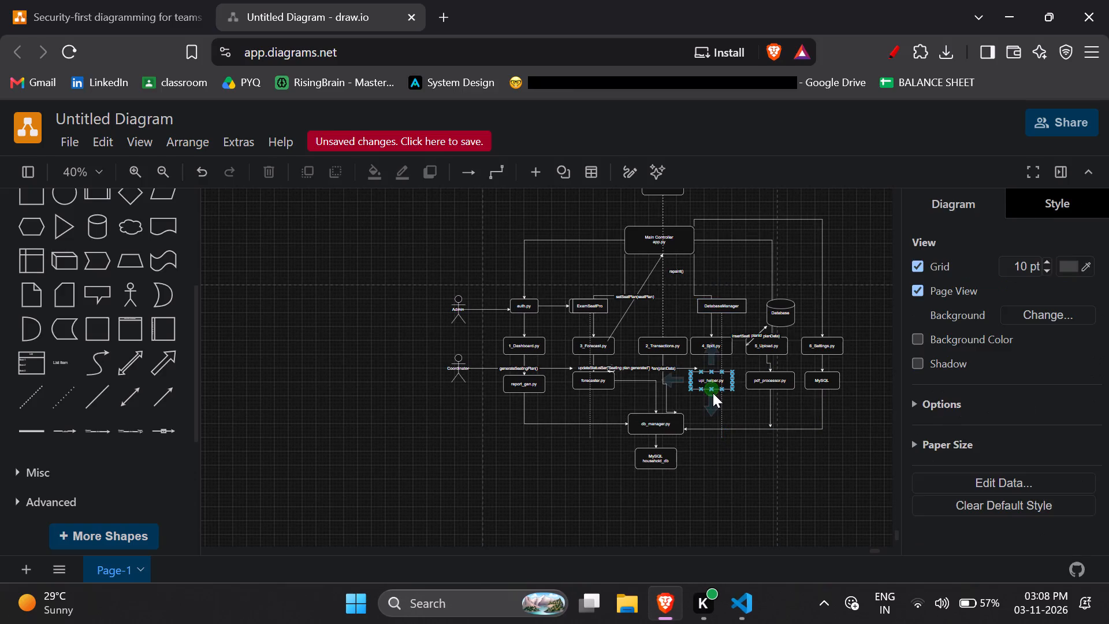
Draw a straight vertical connector from the bottom of upi_helper.py down to the MySQL-to-db_manager.py line.
{"action": "left_click_drag", "start_coordinate": [713, 393], "coordinate": [713, 421]}
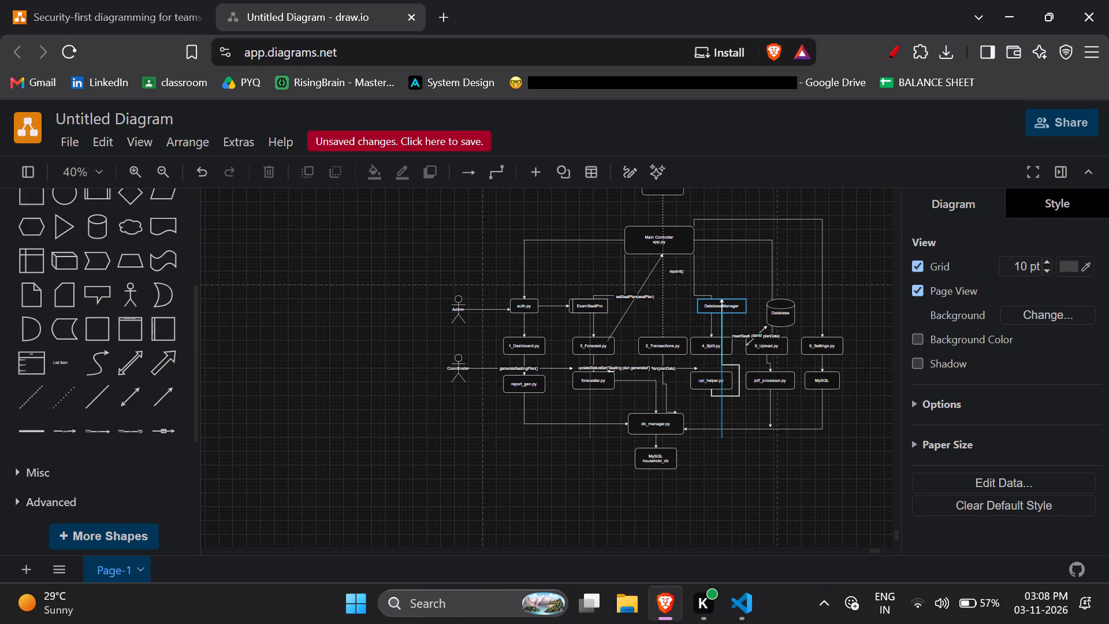
{"action": "left_click_drag", "start_coordinate": [713, 421], "coordinate": [711, 427]}
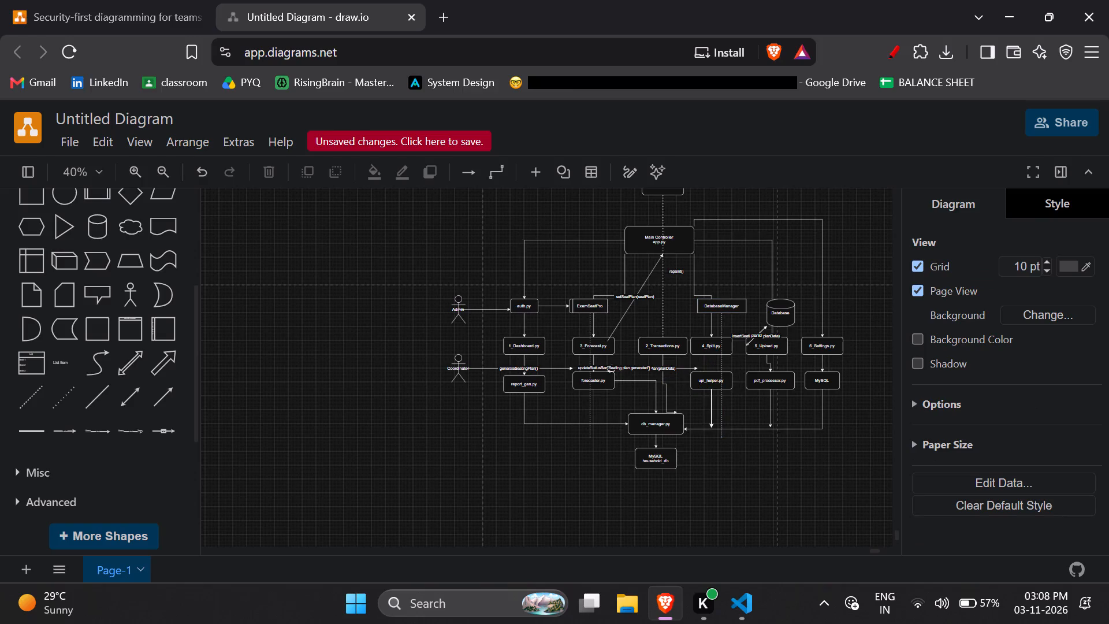
{"action": "left_click_drag", "start_coordinate": [711, 427], "coordinate": [711, 425]}
{"action": "left_click_drag", "start_coordinate": [711, 425], "coordinate": [712, 429]}
{"action": "left_click", "coordinate": [775, 466]}
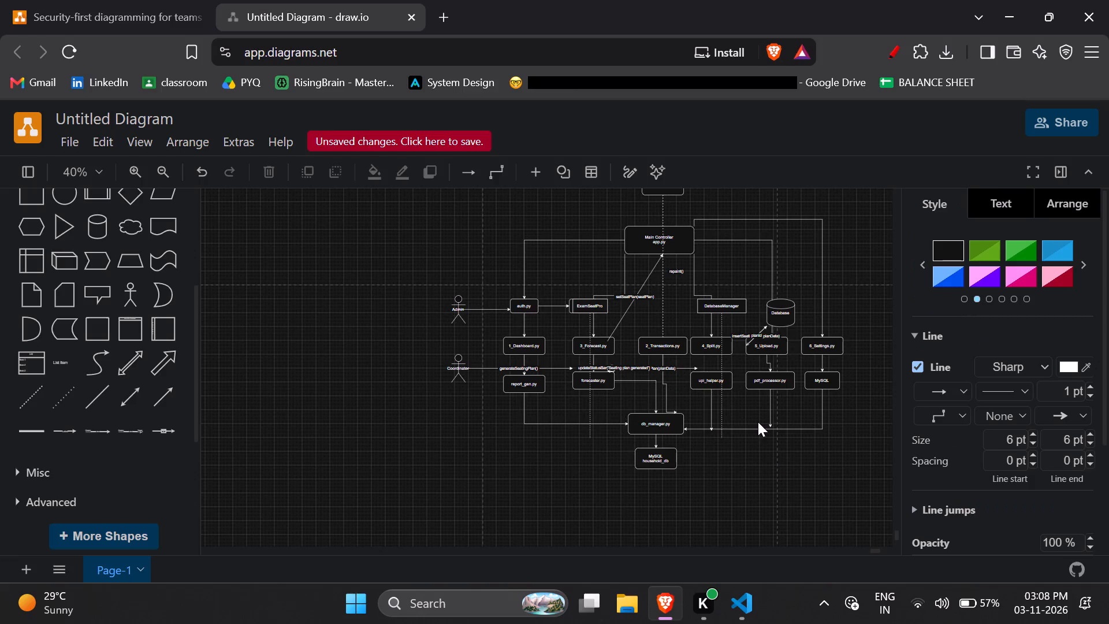
{"action": "left_click", "coordinate": [758, 422]}
Delete the bent connectors running from 2_Transactions.py and from forecaster.py into db_manager.py.
{"action": "left_click", "coordinate": [669, 392]}
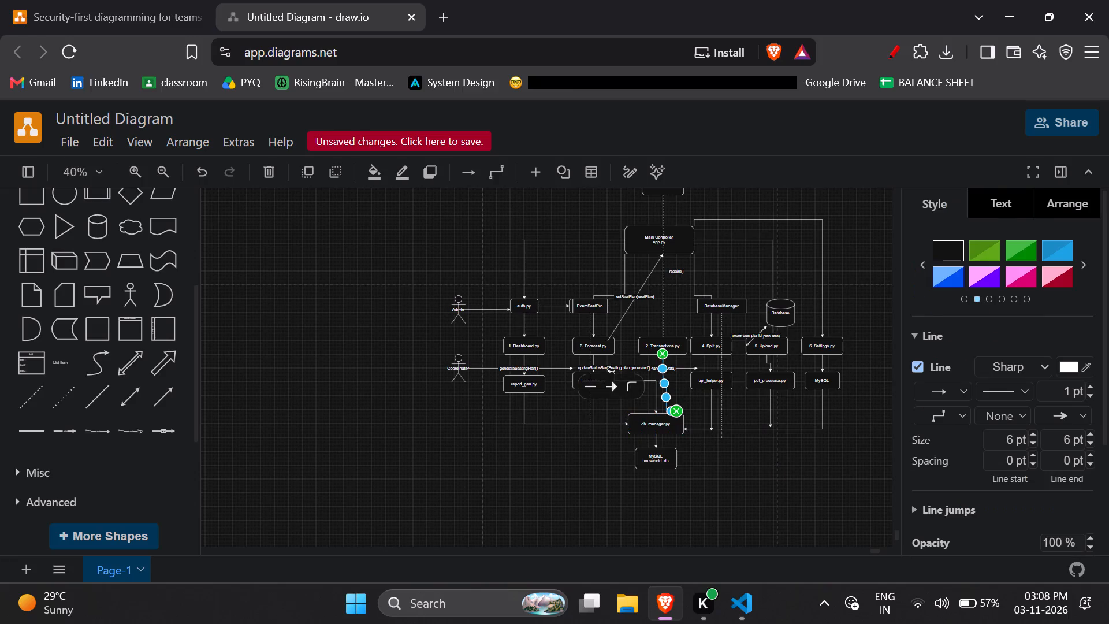
{"action": "key", "text": "Delete"}
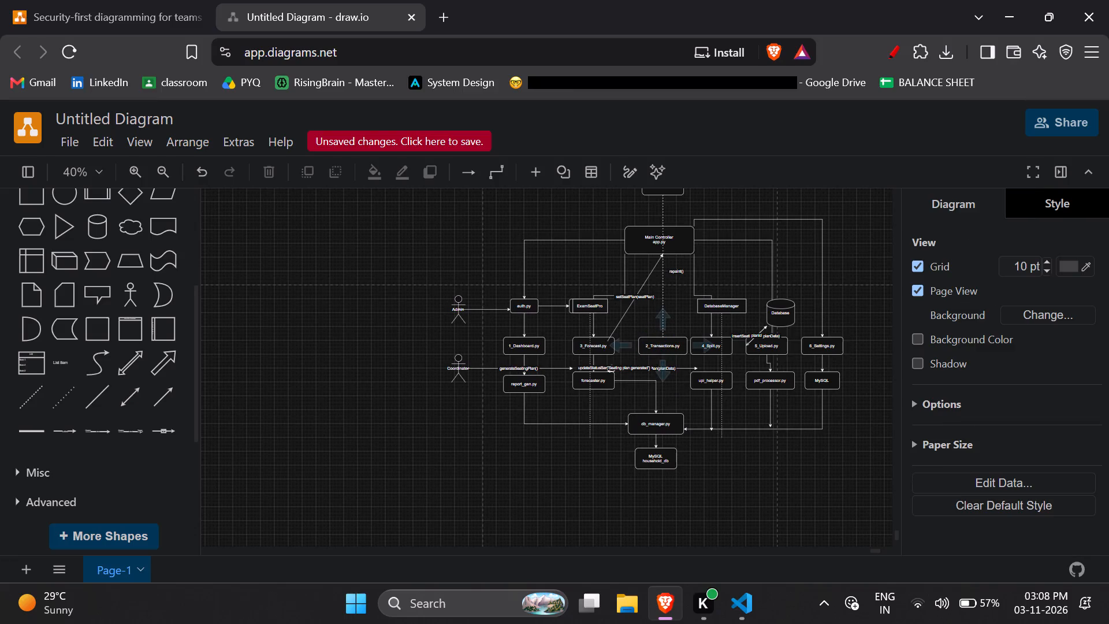
{"action": "left_click", "coordinate": [655, 396]}
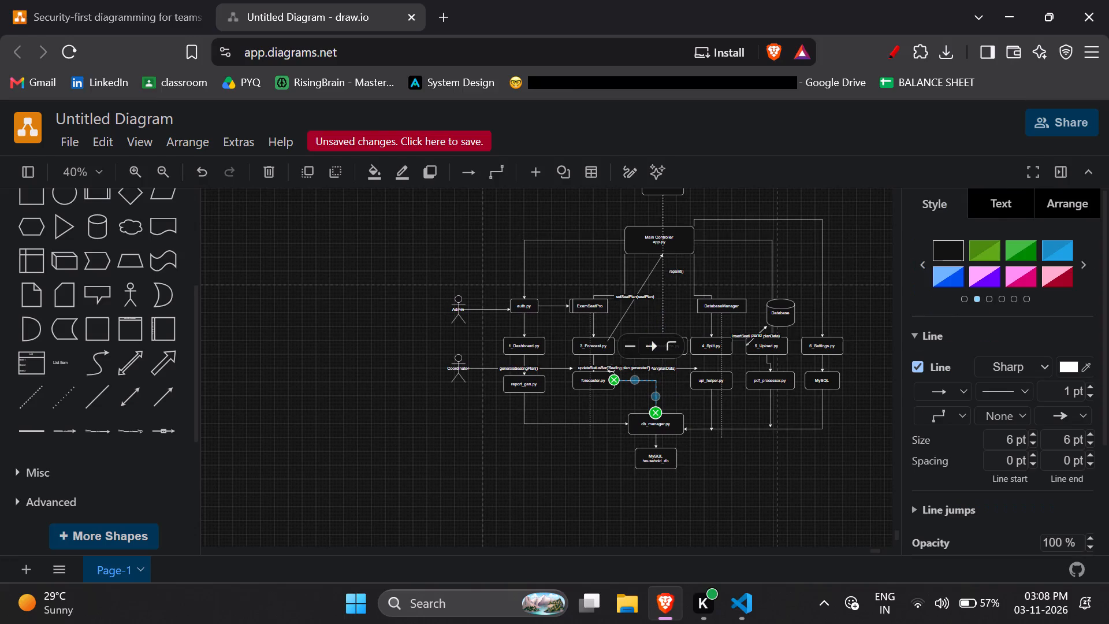
{"action": "key", "text": "Delete"}
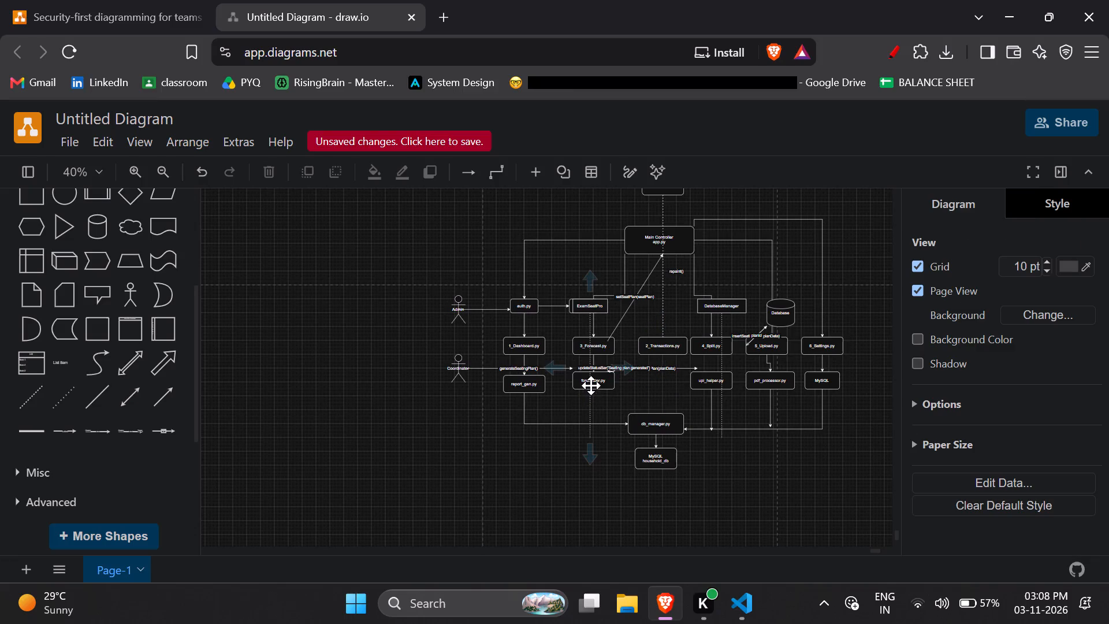
Draw a straight vertical connector from the bottom of forecaster.py down to the report_gen.py-to-db_manager.py line.
{"action": "left_click", "coordinate": [591, 385]}
{"action": "double_click", "coordinate": [593, 381]}
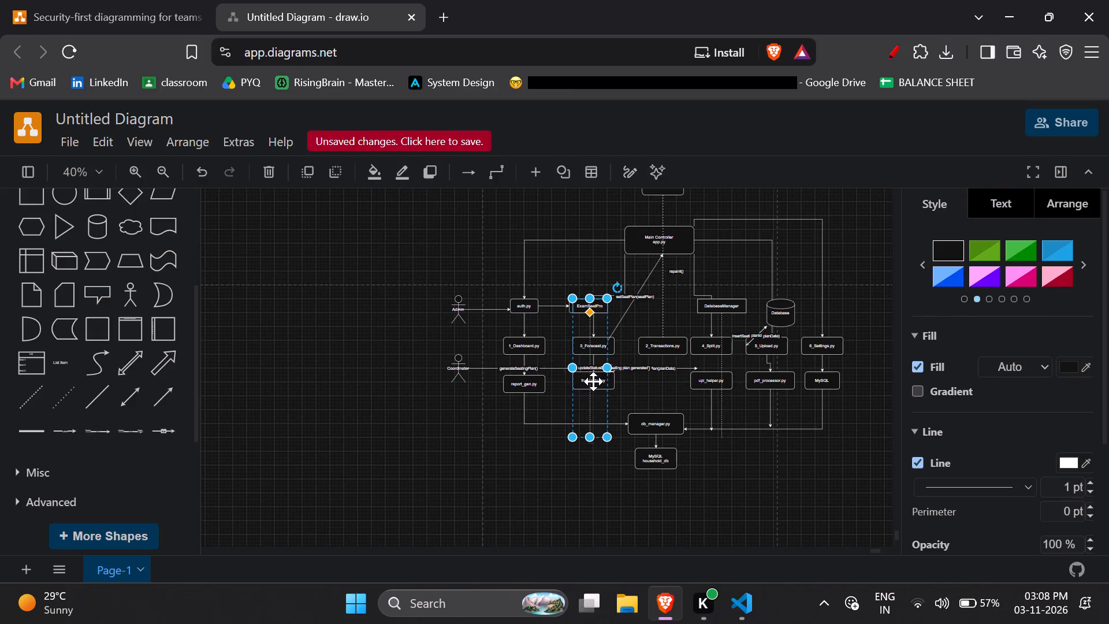
{"action": "left_click", "coordinate": [593, 381]}
{"action": "left_click", "coordinate": [623, 384]}
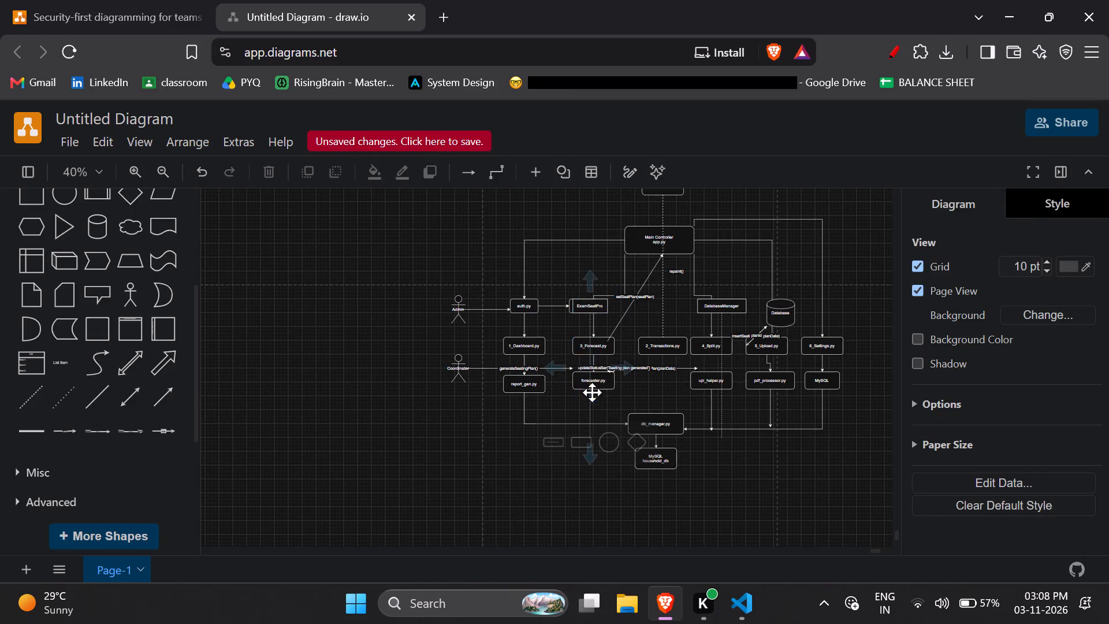
{"action": "left_click", "coordinate": [600, 384]}
{"action": "left_click", "coordinate": [596, 389]}
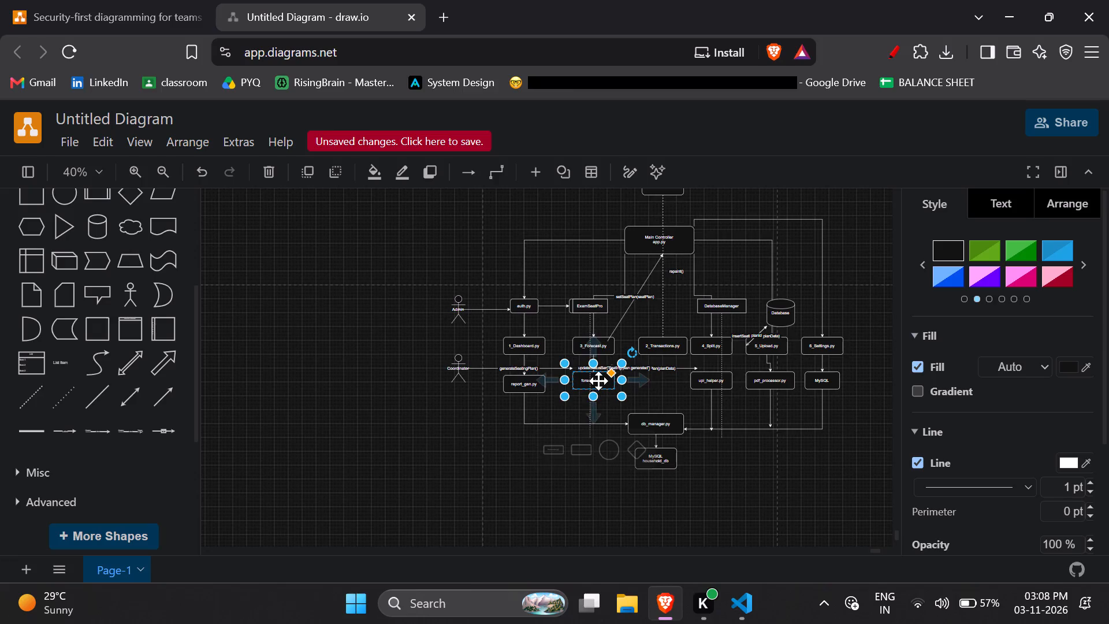
{"action": "triple_click", "coordinate": [598, 381]}
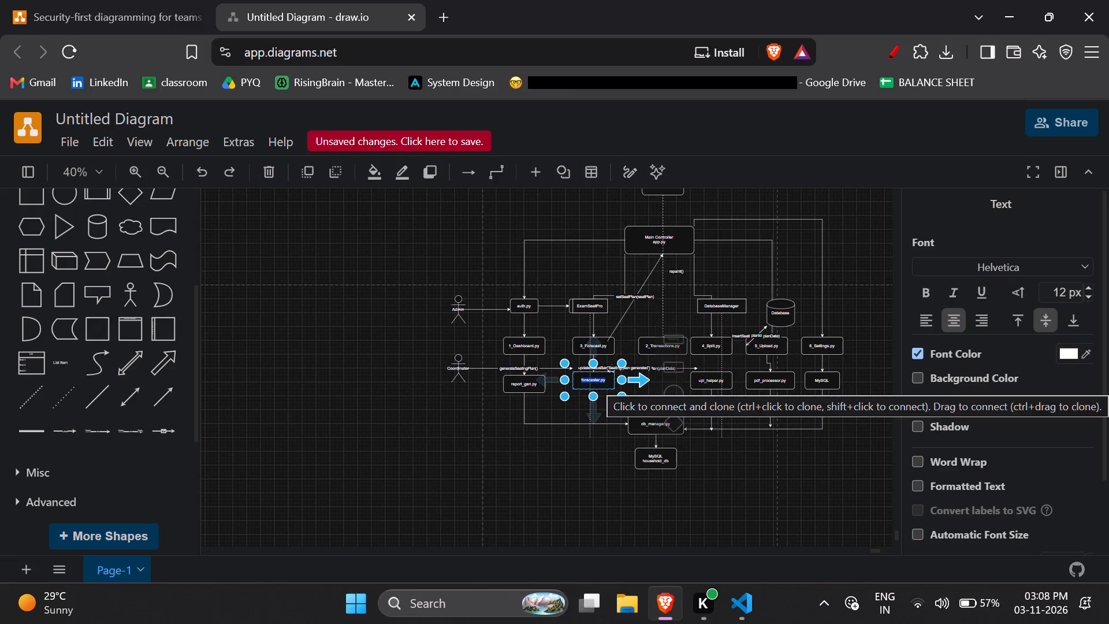
{"action": "left_click", "coordinate": [713, 429]}
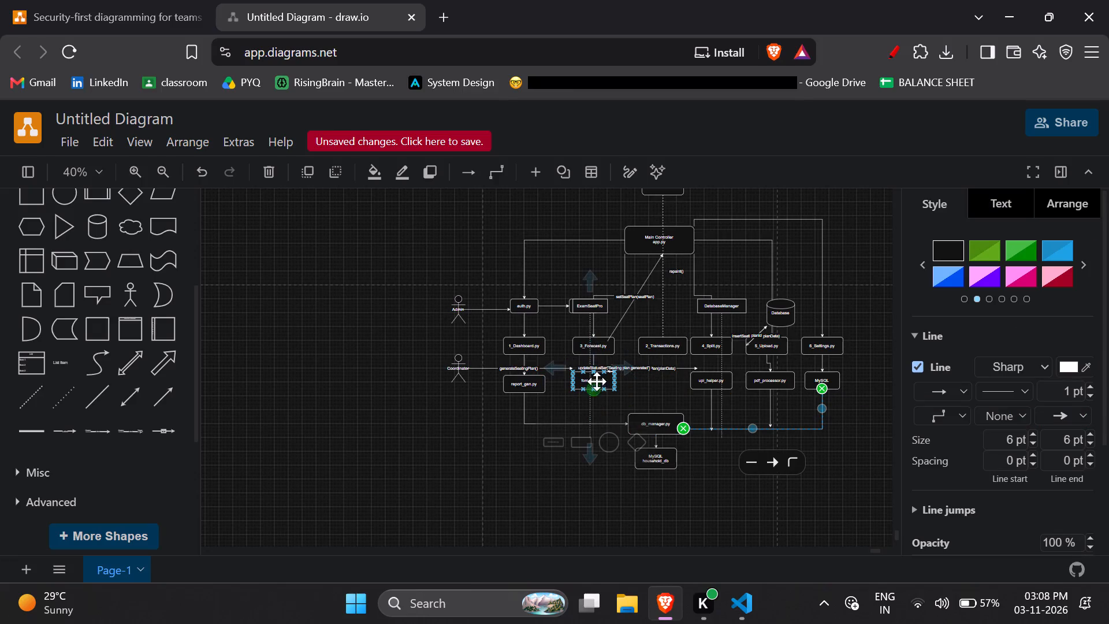
{"action": "left_click_drag", "start_coordinate": [594, 391], "coordinate": [593, 415]}
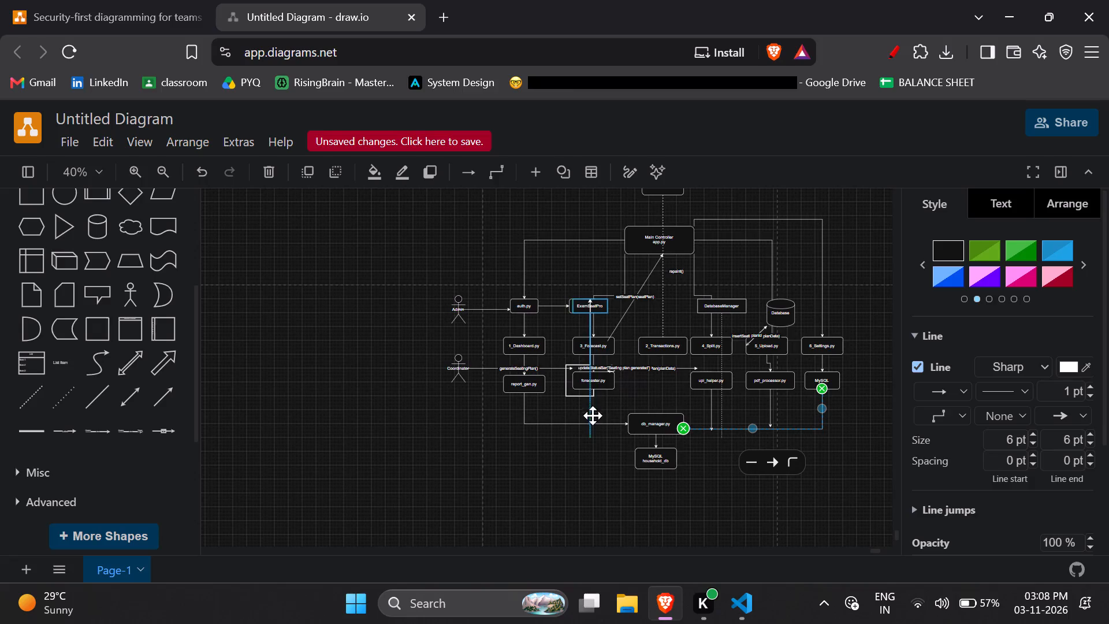
{"action": "left_click_drag", "start_coordinate": [593, 415], "coordinate": [603, 420]}
{"action": "left_click_drag", "start_coordinate": [603, 420], "coordinate": [600, 416]}
{"action": "left_click_drag", "start_coordinate": [600, 416], "coordinate": [594, 422]}
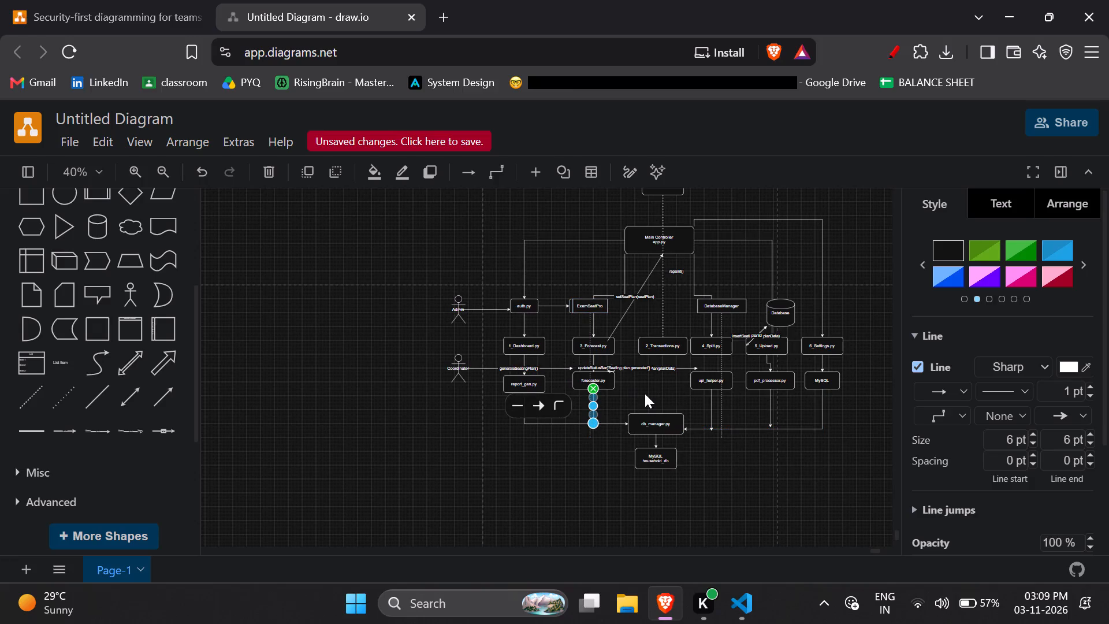
{"action": "left_click", "coordinate": [645, 393]}
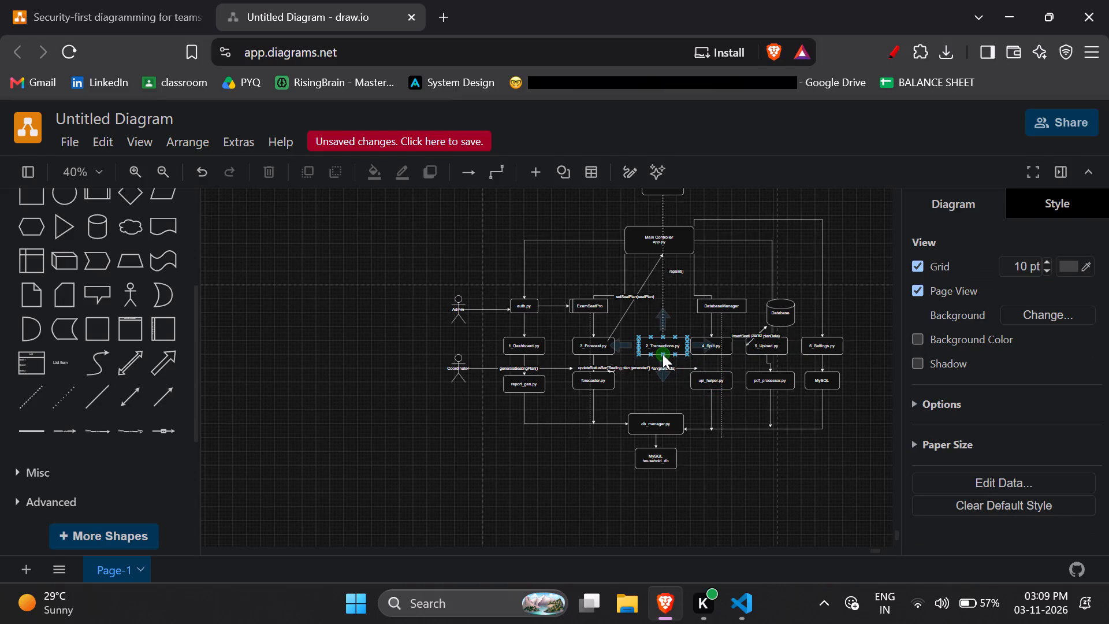
Draw a straight vertical connector from the bottom of 2_Transactions.py to the top edge of db_manager.py.
{"action": "left_click_drag", "start_coordinate": [663, 354], "coordinate": [663, 412]}
{"action": "left_click", "coordinate": [738, 460]}
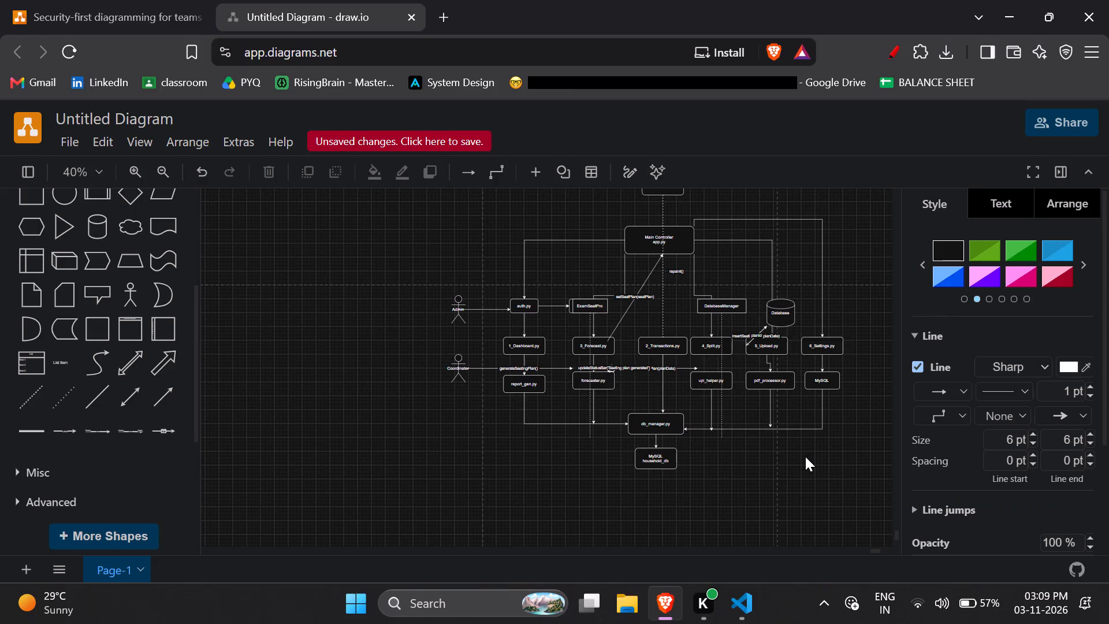
{"action": "left_click", "coordinate": [805, 456]}
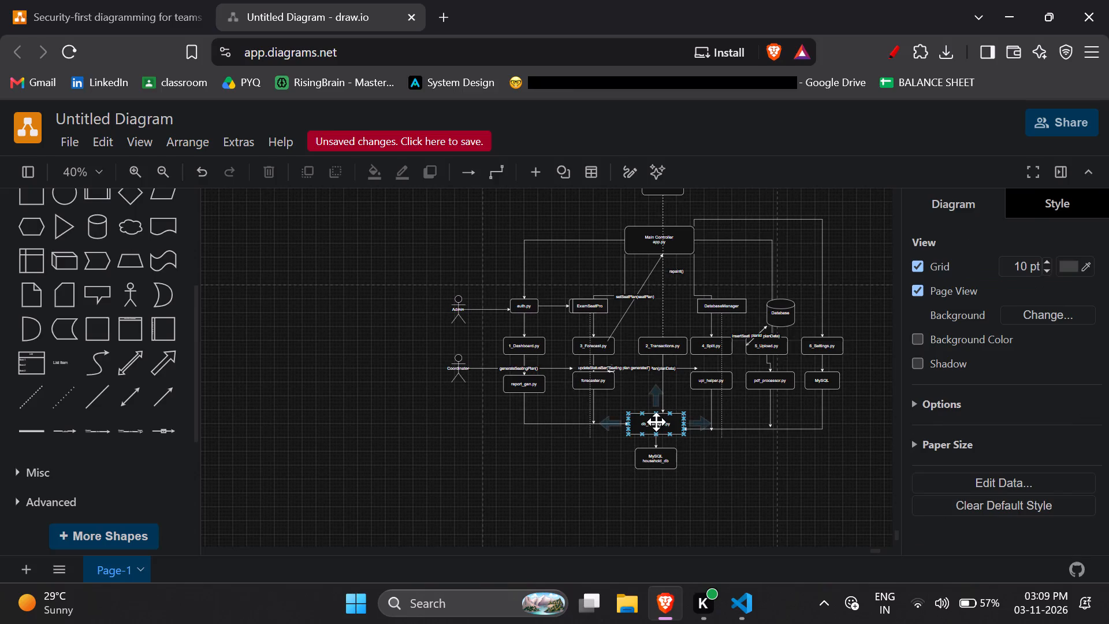
Move the db_manager.py box slightly down and across so it is centred beneath 2_Transactions.py.
{"action": "left_click_drag", "start_coordinate": [656, 422], "coordinate": [669, 429]}
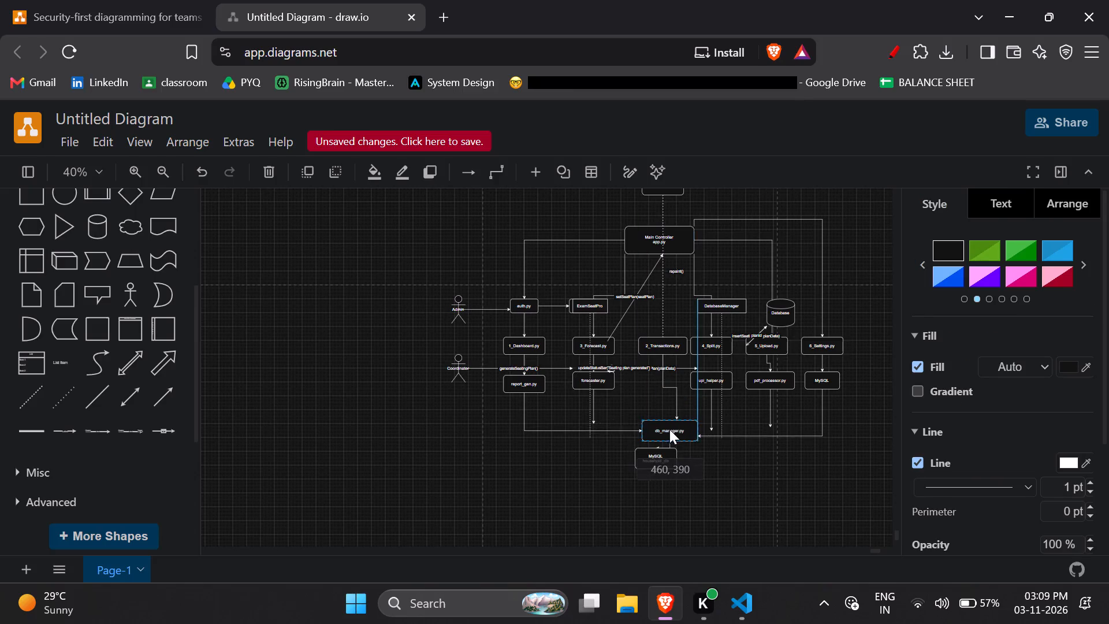
{"action": "left_click_drag", "start_coordinate": [669, 429], "coordinate": [657, 437]}
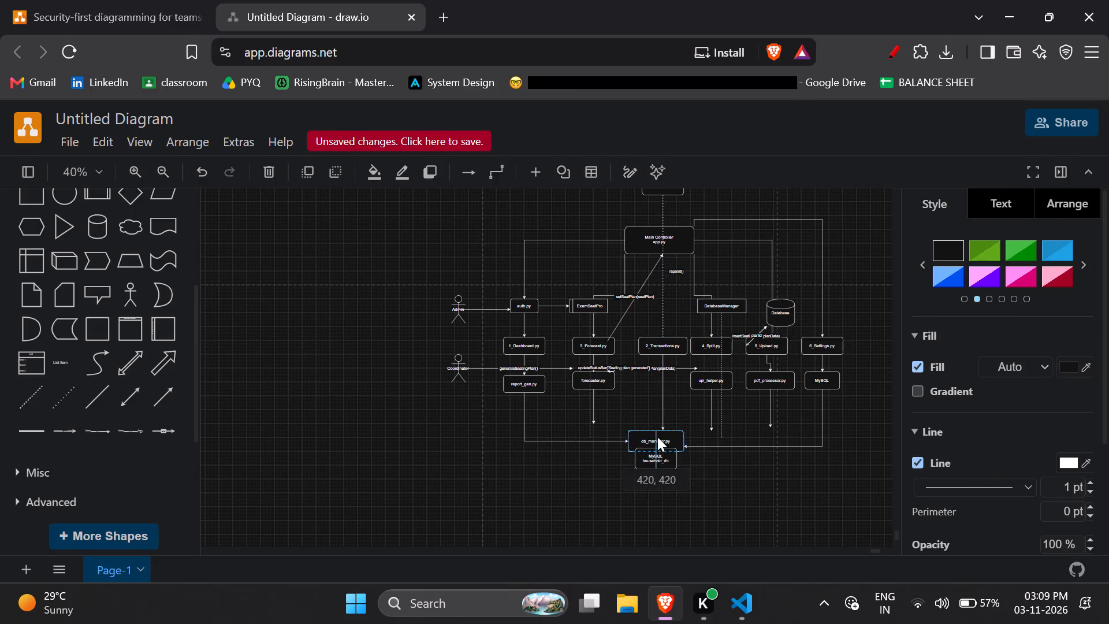
{"action": "left_click_drag", "start_coordinate": [657, 437], "coordinate": [662, 426]}
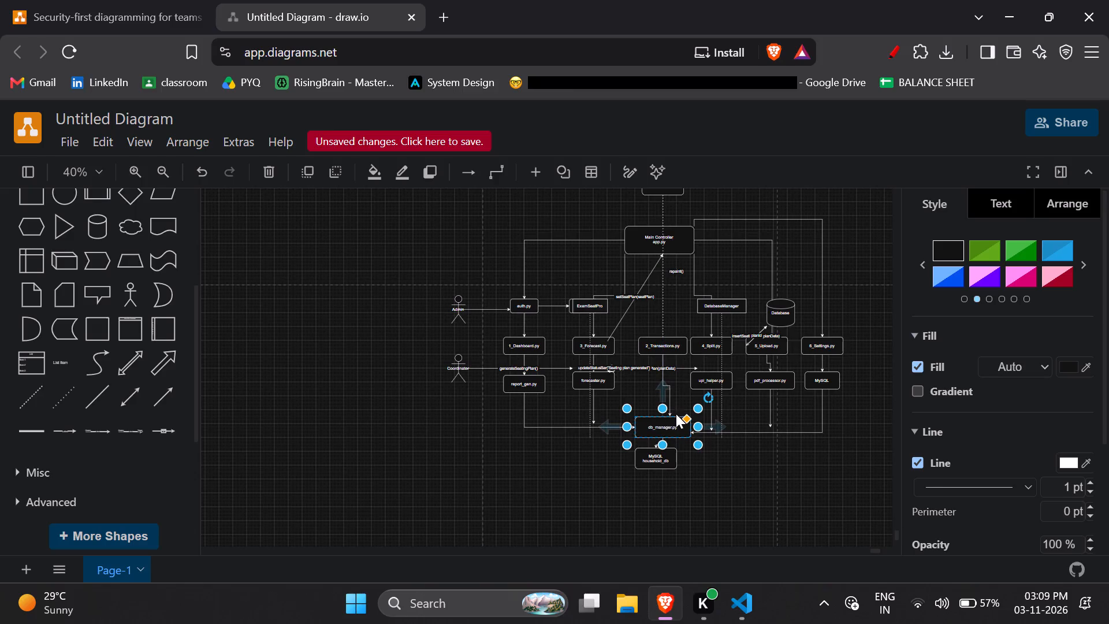
{"action": "left_click_drag", "start_coordinate": [660, 430], "coordinate": [668, 430]}
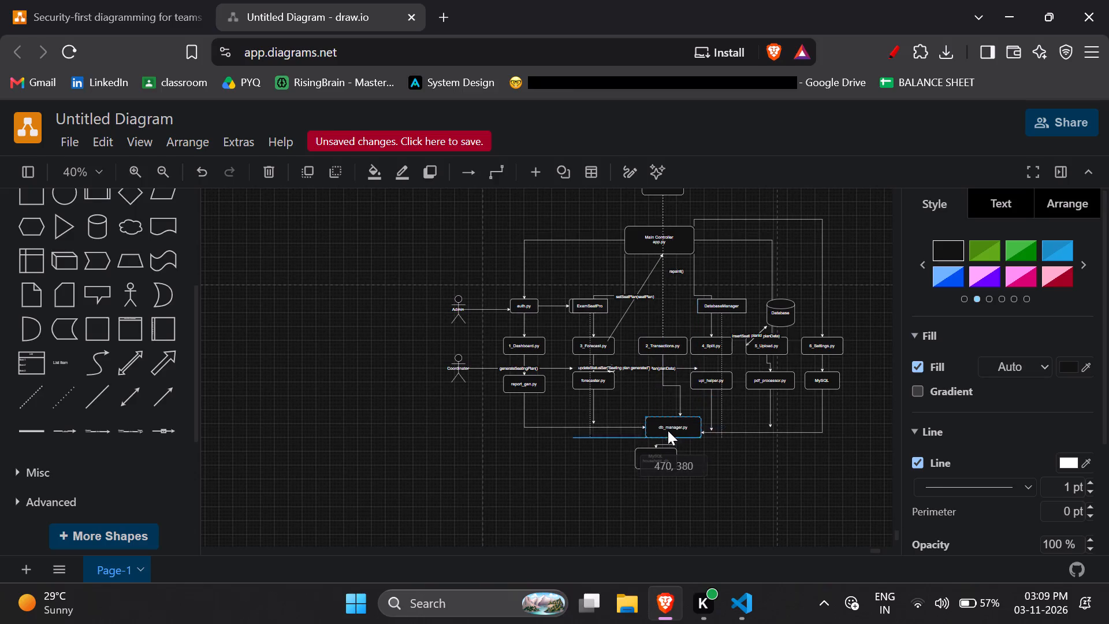
{"action": "left_click_drag", "start_coordinate": [668, 430], "coordinate": [659, 436]}
{"action": "left_click", "coordinate": [705, 450]}
{"action": "left_click", "coordinate": [739, 468]}
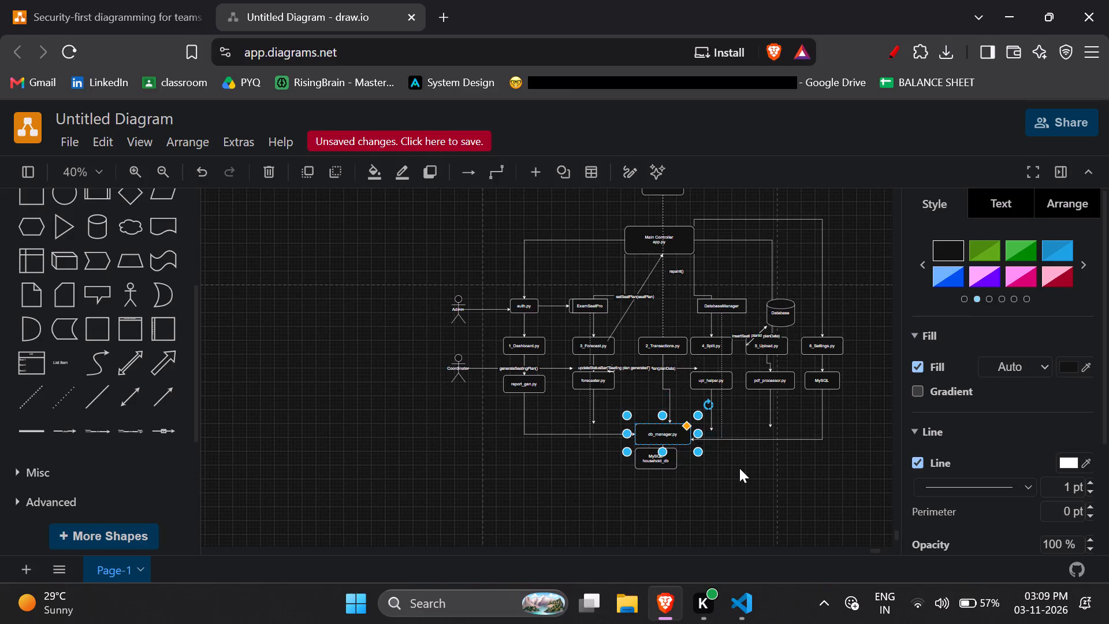
Move the MySQL household_db box down so it sits centred beneath db_manager.py with a clear gap.
{"action": "left_click_drag", "start_coordinate": [659, 458], "coordinate": [667, 465]}
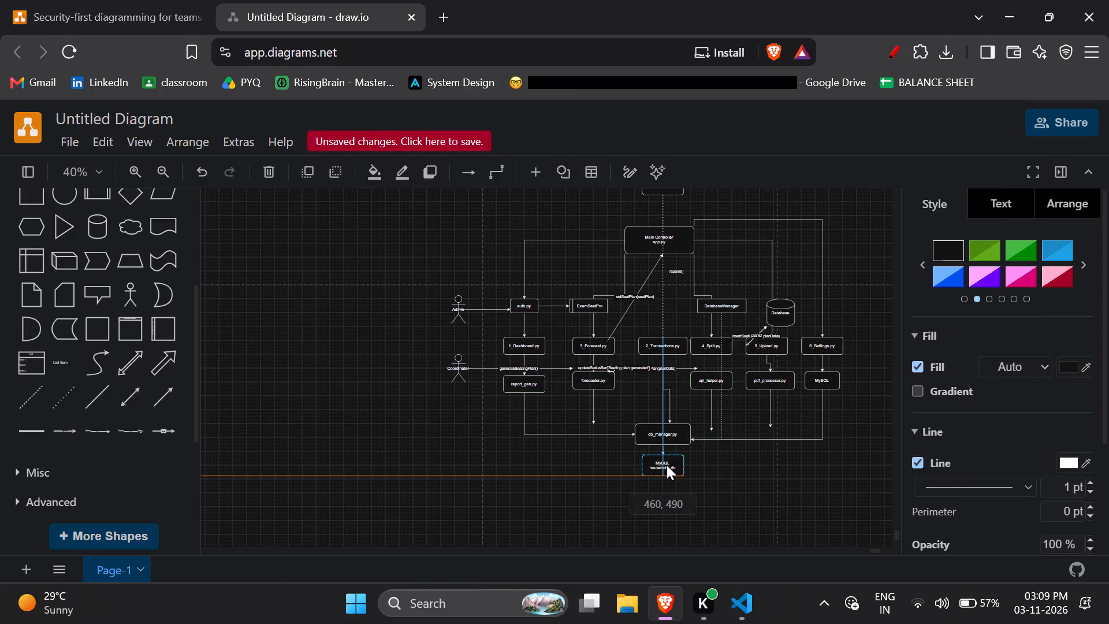
{"action": "left_click_drag", "start_coordinate": [667, 465], "coordinate": [666, 471]}
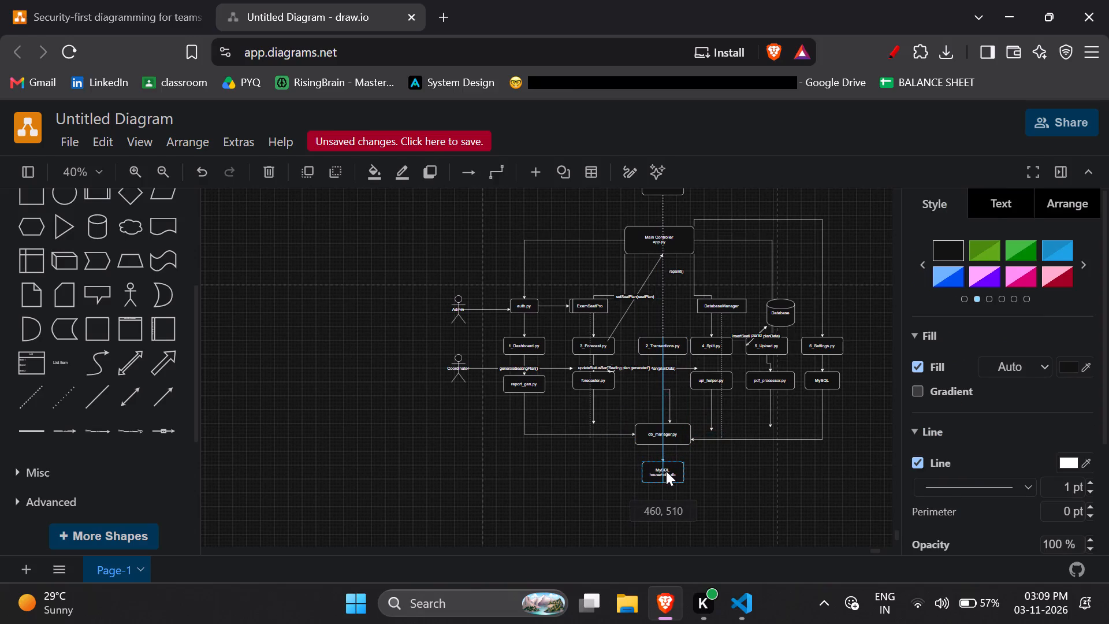
{"action": "left_click_drag", "start_coordinate": [666, 471], "coordinate": [667, 470]}
{"action": "left_click", "coordinate": [763, 470]}
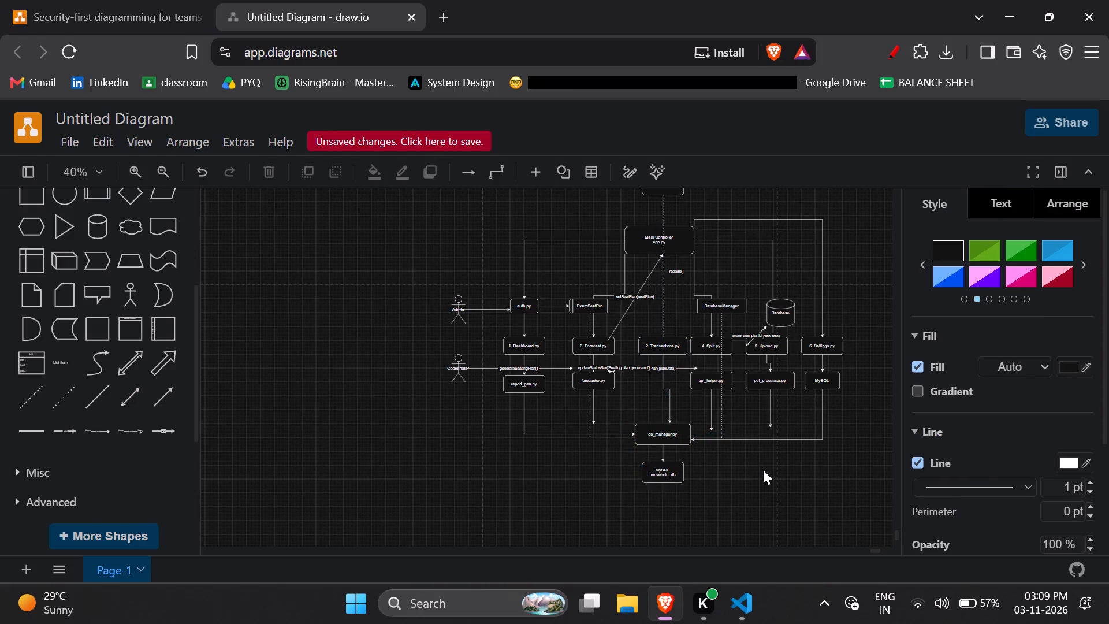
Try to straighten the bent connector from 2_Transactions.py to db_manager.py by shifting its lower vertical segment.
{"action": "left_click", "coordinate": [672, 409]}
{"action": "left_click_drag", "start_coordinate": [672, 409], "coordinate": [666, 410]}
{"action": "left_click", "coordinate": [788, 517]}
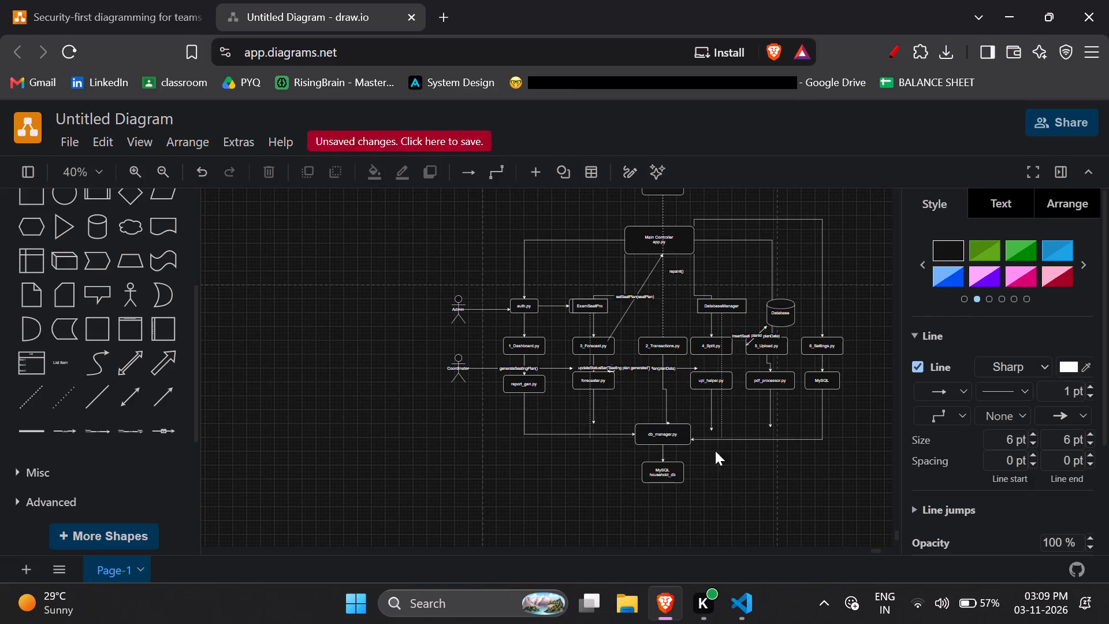
Replace the bent connector from 2_Transactions.py with a straight vertical one ending at the top of db_manager.py.
{"action": "left_click", "coordinate": [667, 410]}
{"action": "key", "text": "Delete"}
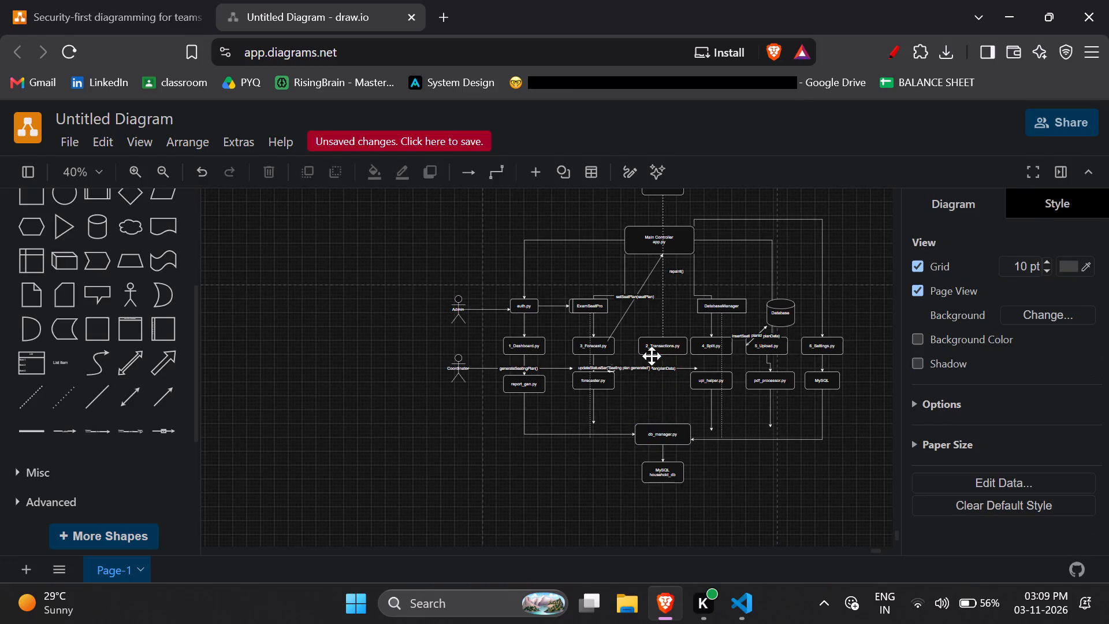
{"action": "left_click_drag", "start_coordinate": [661, 356], "coordinate": [667, 402]}
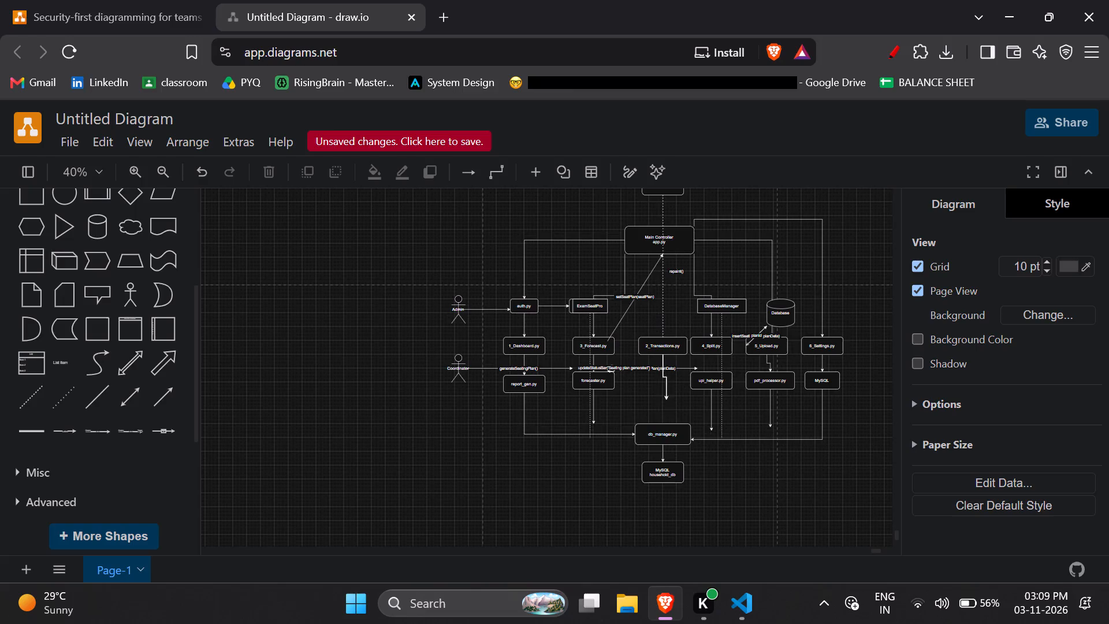
{"action": "left_click_drag", "start_coordinate": [667, 402], "coordinate": [662, 430]}
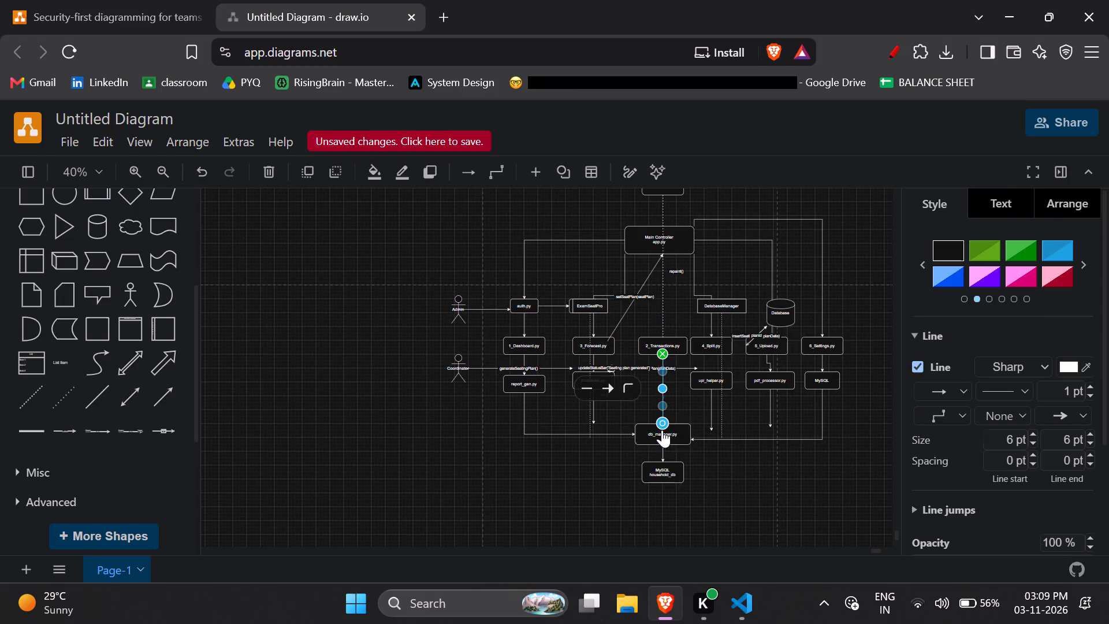
{"action": "left_click", "coordinate": [783, 488]}
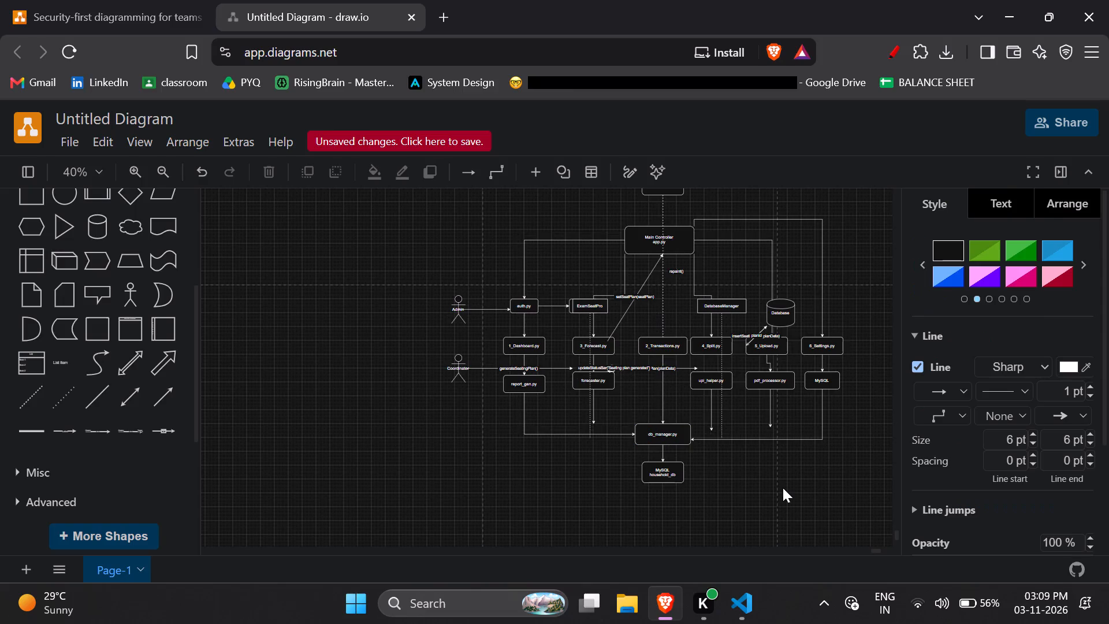
Extend the vertical connectors below pdf_processor.py and upi_helper.py down towards the horizontal MySQL-to-db_manager.py line.
{"action": "left_click", "coordinate": [770, 425]}
{"action": "left_click_drag", "start_coordinate": [770, 425], "coordinate": [770, 428]}
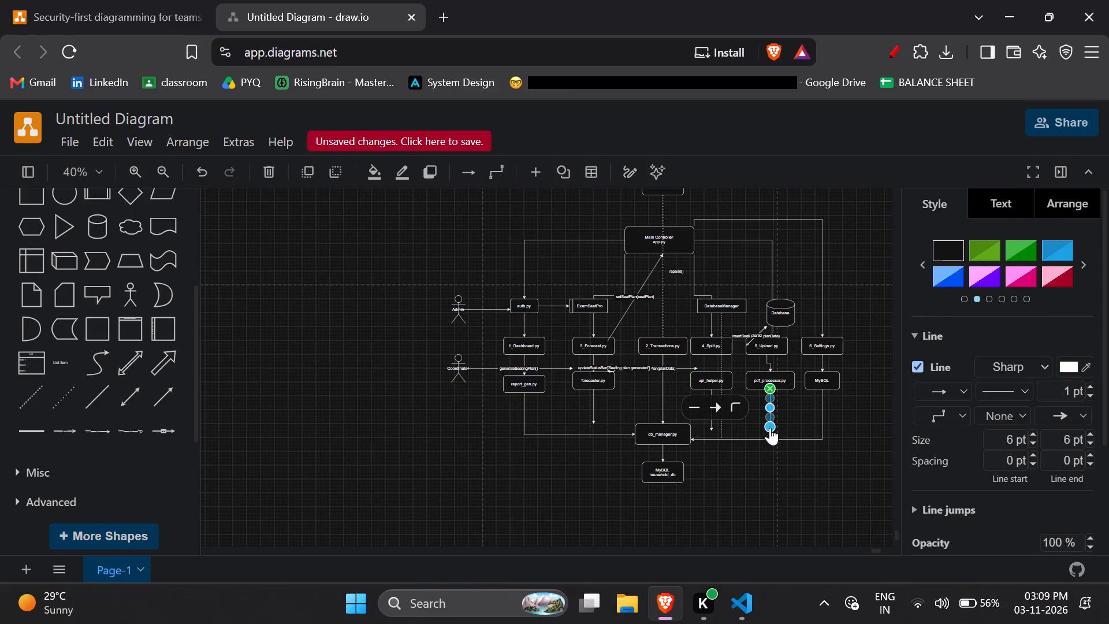
{"action": "left_click_drag", "start_coordinate": [770, 428], "coordinate": [770, 434]}
{"action": "left_click", "coordinate": [791, 452]}
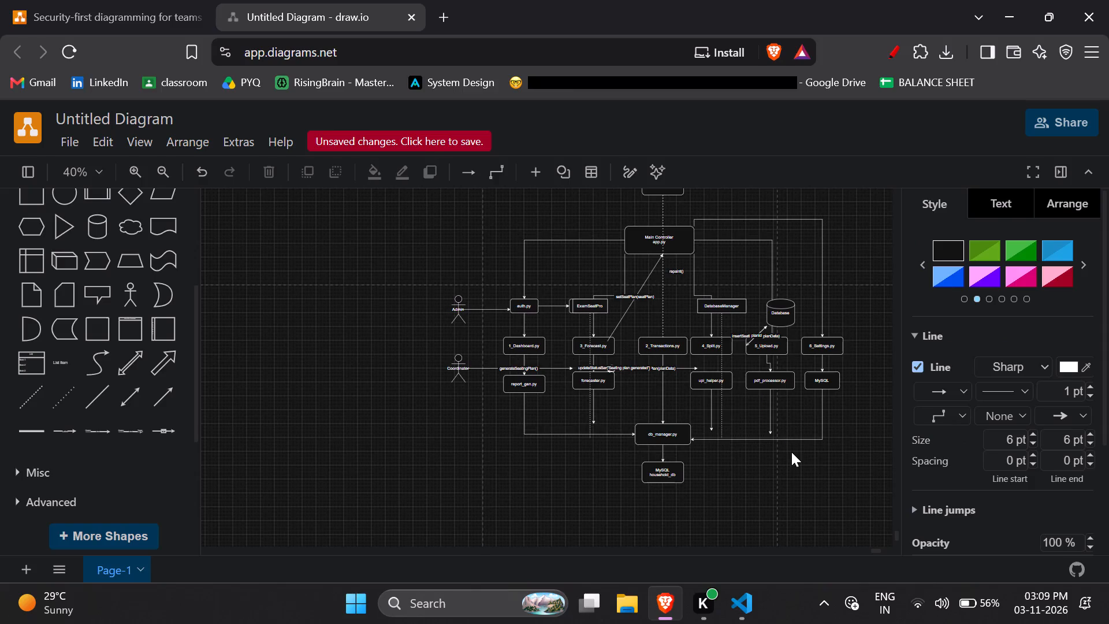
{"action": "left_click", "coordinate": [711, 422]}
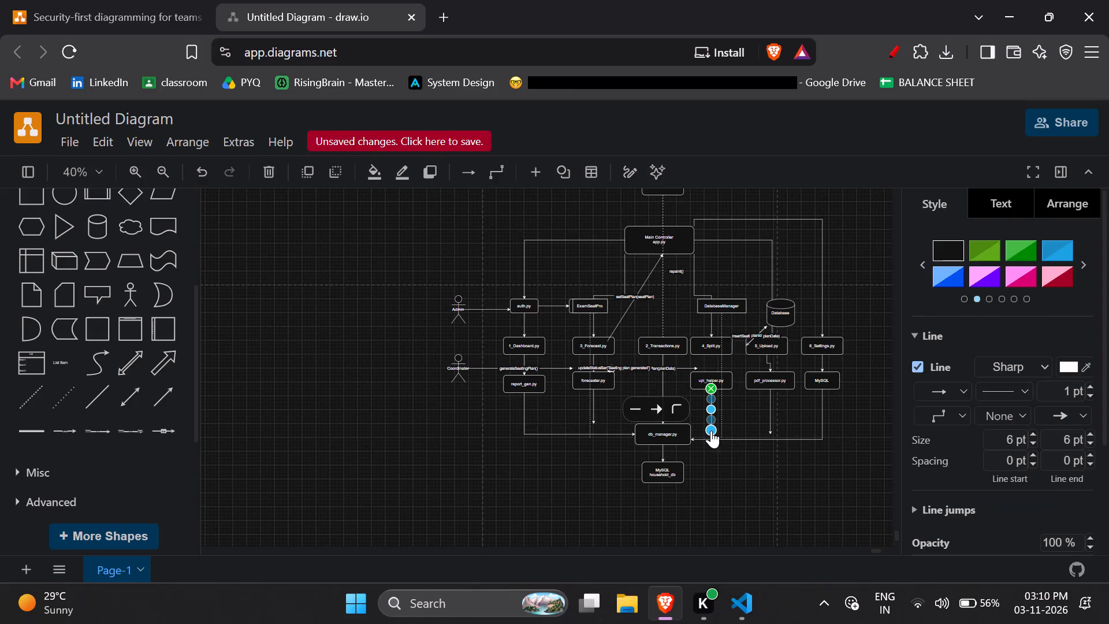
{"action": "left_click_drag", "start_coordinate": [710, 429], "coordinate": [710, 437]}
{"action": "left_click", "coordinate": [781, 452]}
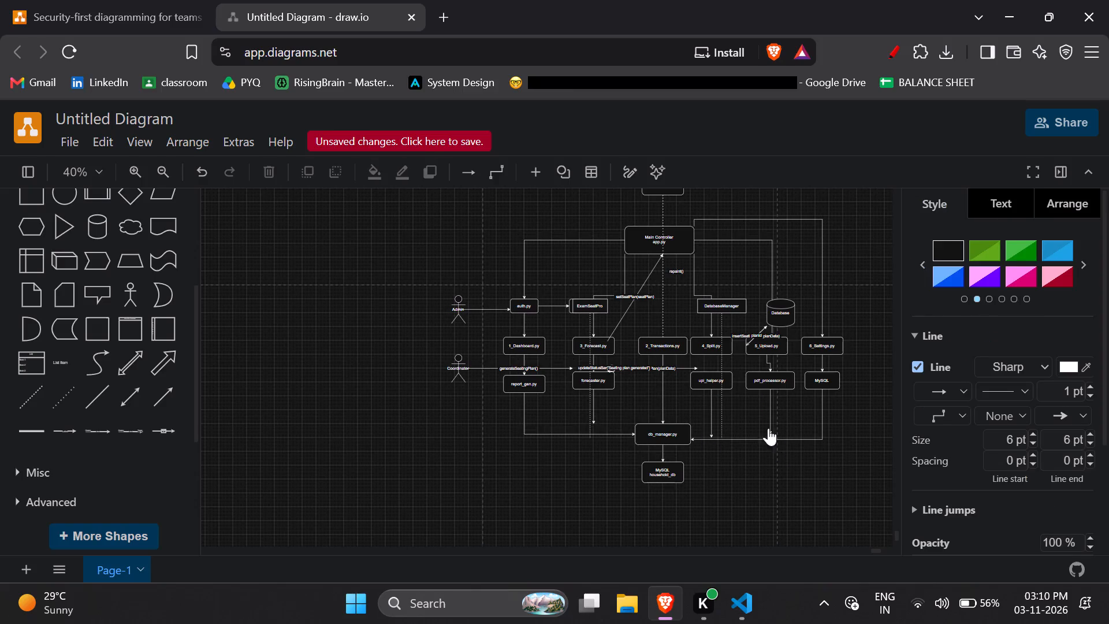
{"action": "left_click", "coordinate": [771, 433]}
{"action": "left_click", "coordinate": [771, 432]}
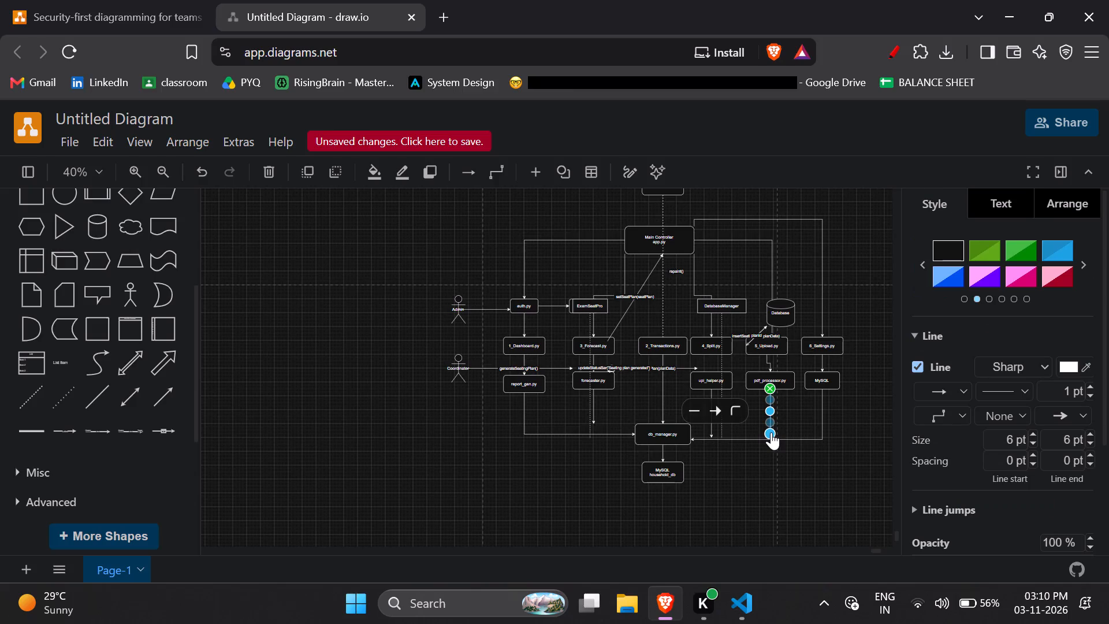
{"action": "left_click_drag", "start_coordinate": [771, 432], "coordinate": [770, 439]}
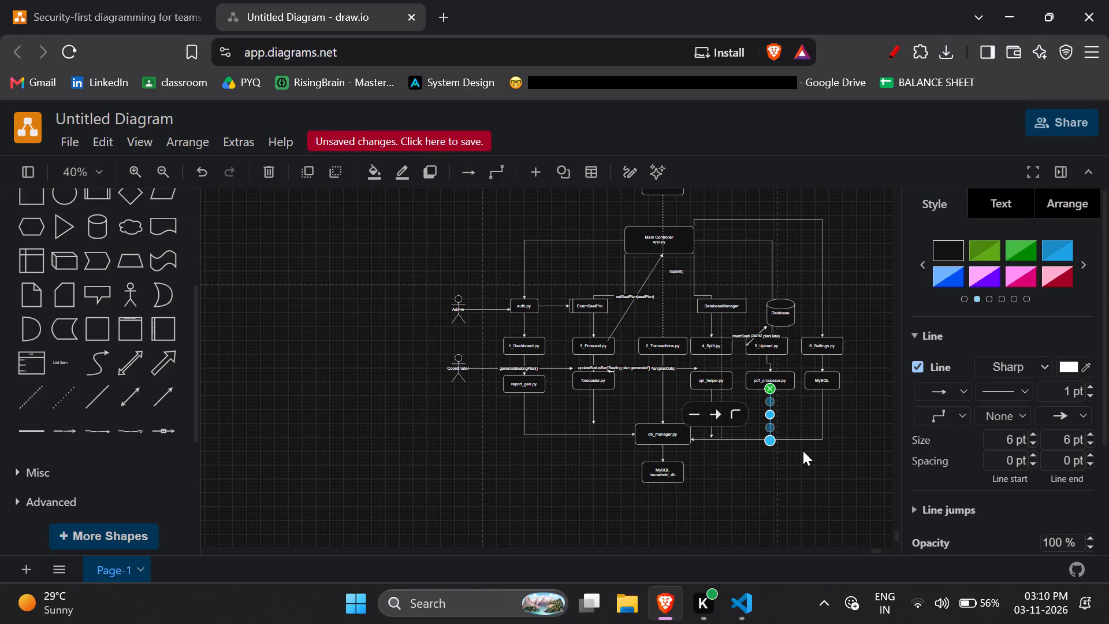
{"action": "left_click", "coordinate": [803, 451]}
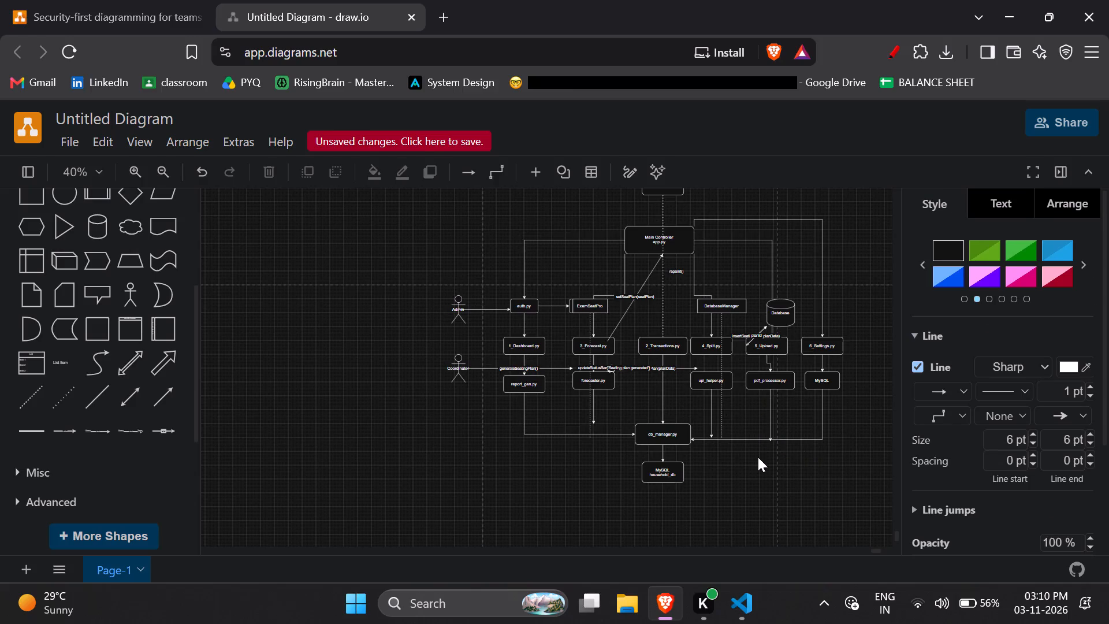
Delete the vertical connector running down from the bottom of forecaster.py.
{"action": "left_click", "coordinate": [642, 432]}
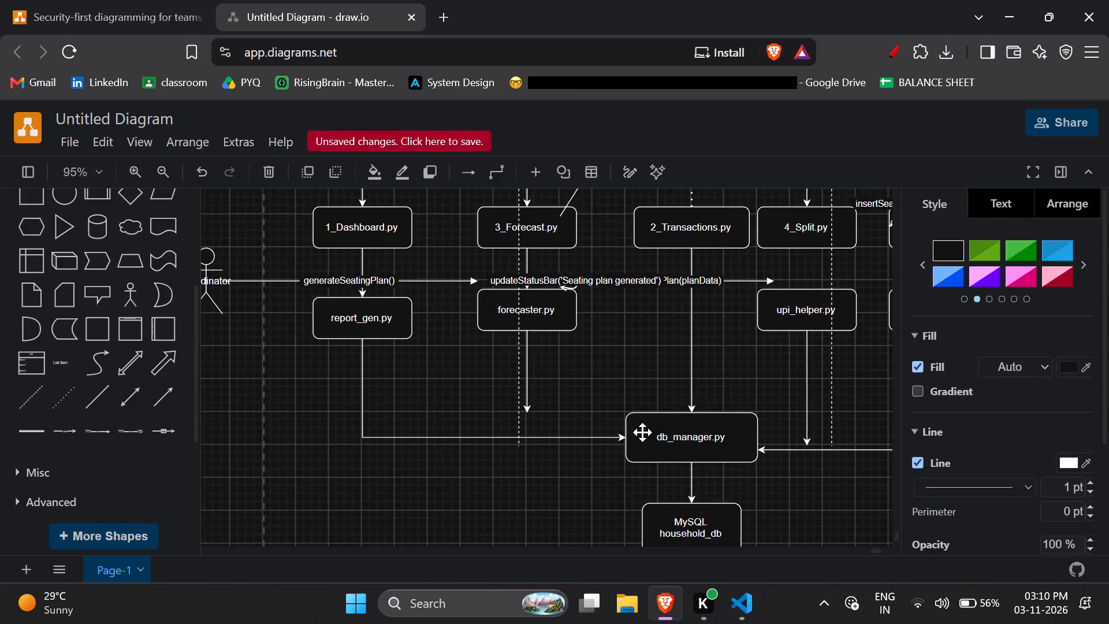
{"action": "left_click", "coordinate": [527, 386]}
{"action": "key", "text": "Delete"}
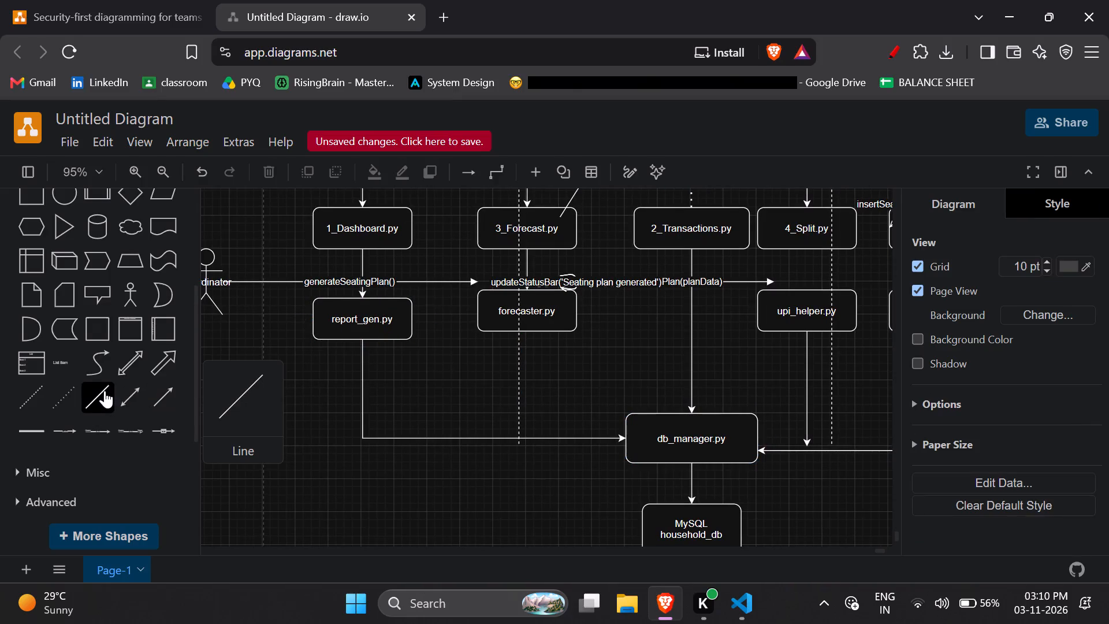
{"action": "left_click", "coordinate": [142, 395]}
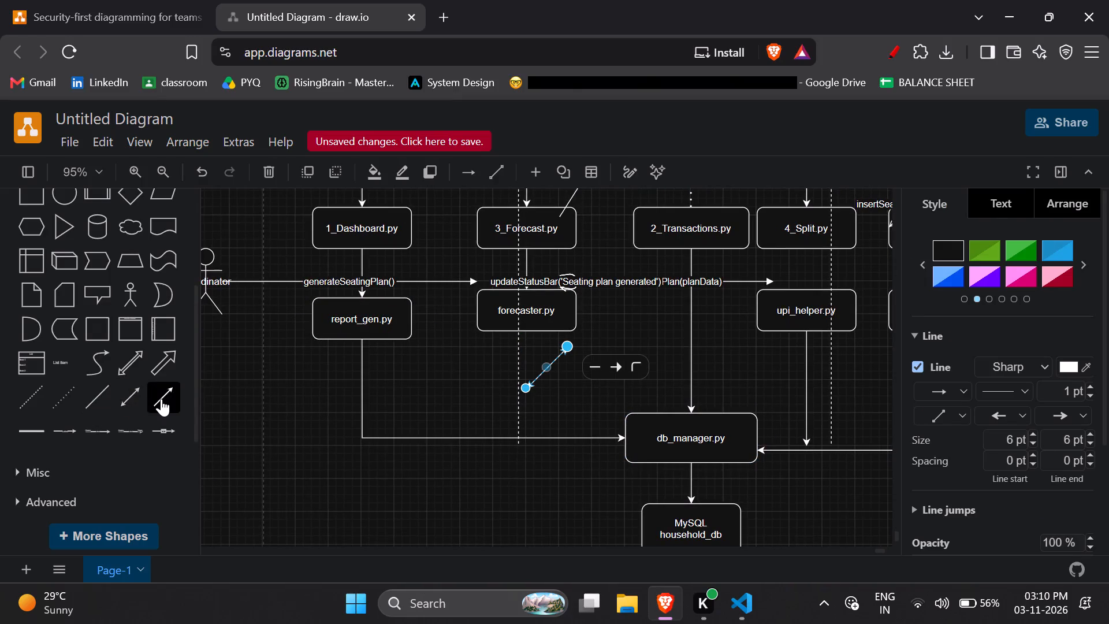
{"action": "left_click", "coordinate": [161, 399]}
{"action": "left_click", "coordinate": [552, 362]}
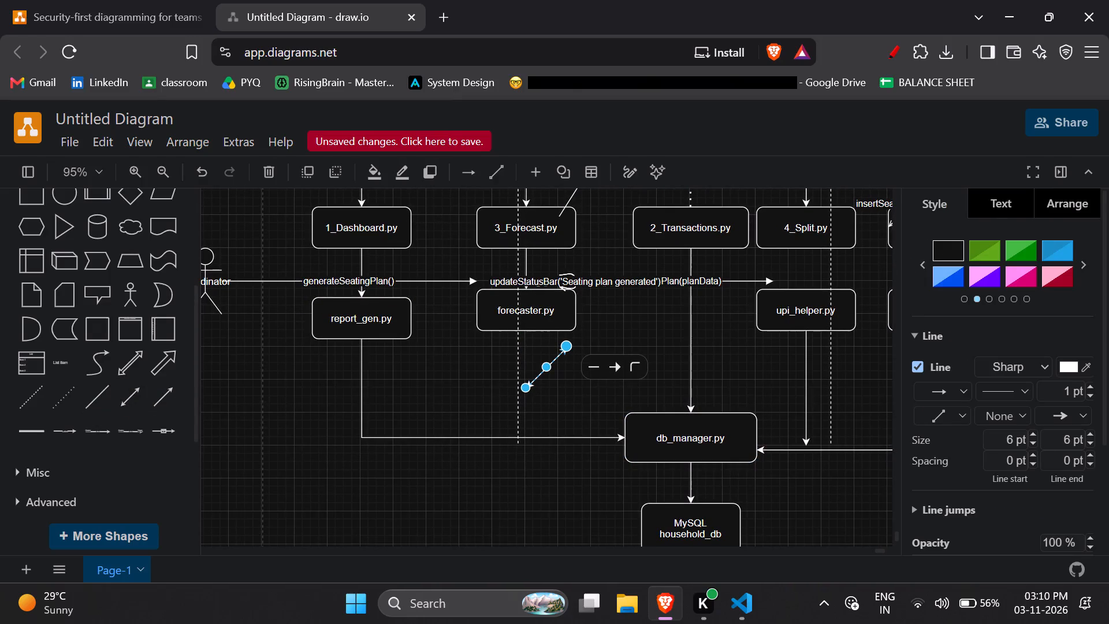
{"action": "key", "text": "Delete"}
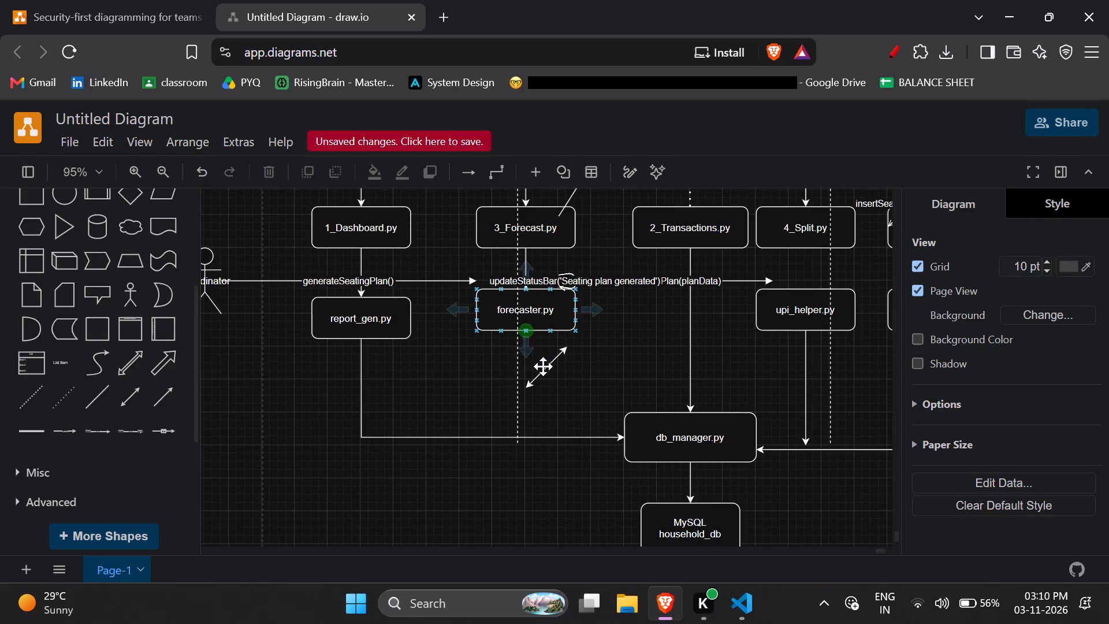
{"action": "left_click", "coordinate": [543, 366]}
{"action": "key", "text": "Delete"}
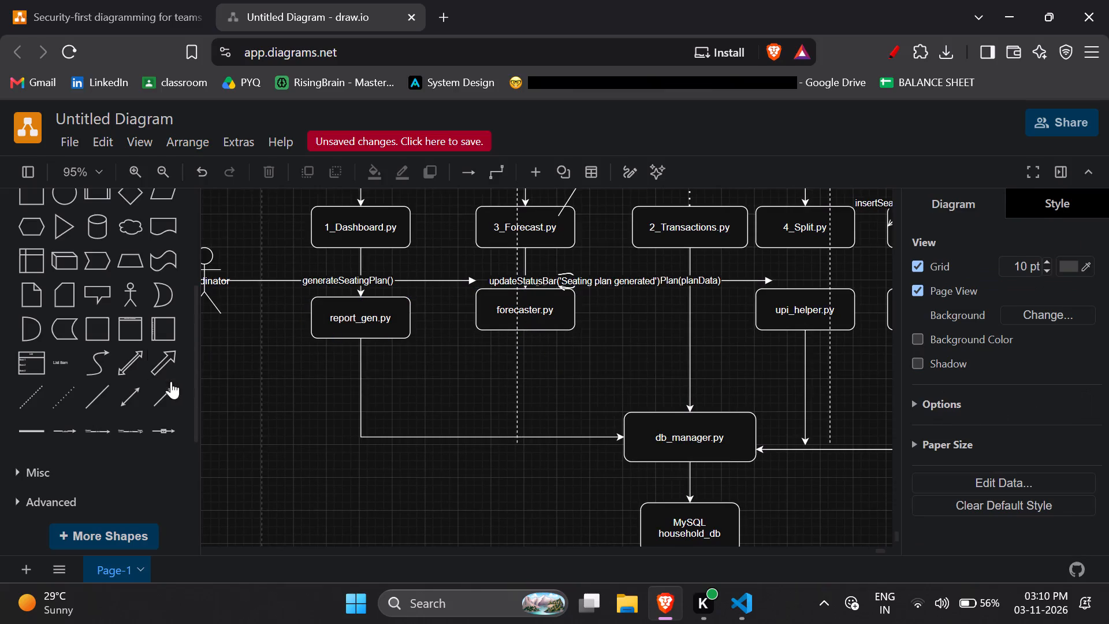
Add a directional connector running straight down from the bottom of forecaster.py to the report_gen.py-to-db_manager.py line.
{"action": "left_click", "coordinate": [166, 398]}
{"action": "left_click_drag", "start_coordinate": [521, 387], "coordinate": [521, 331]}
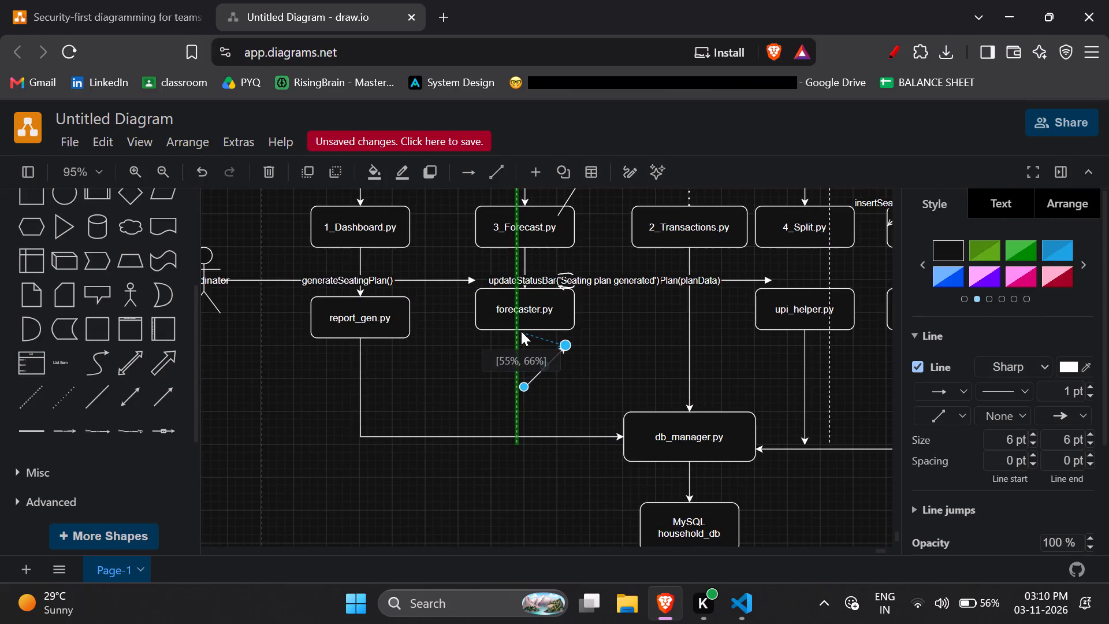
{"action": "left_click_drag", "start_coordinate": [521, 331], "coordinate": [518, 332]}
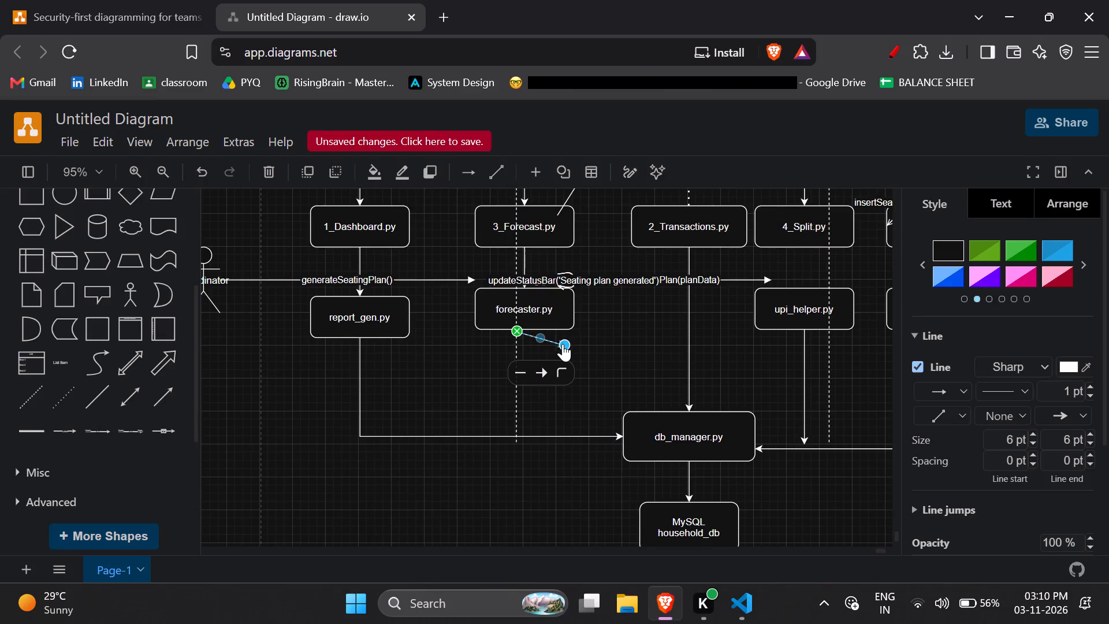
{"action": "left_click_drag", "start_coordinate": [564, 344], "coordinate": [518, 434]}
{"action": "left_click", "coordinate": [597, 447]}
{"action": "left_click", "coordinate": [535, 502]}
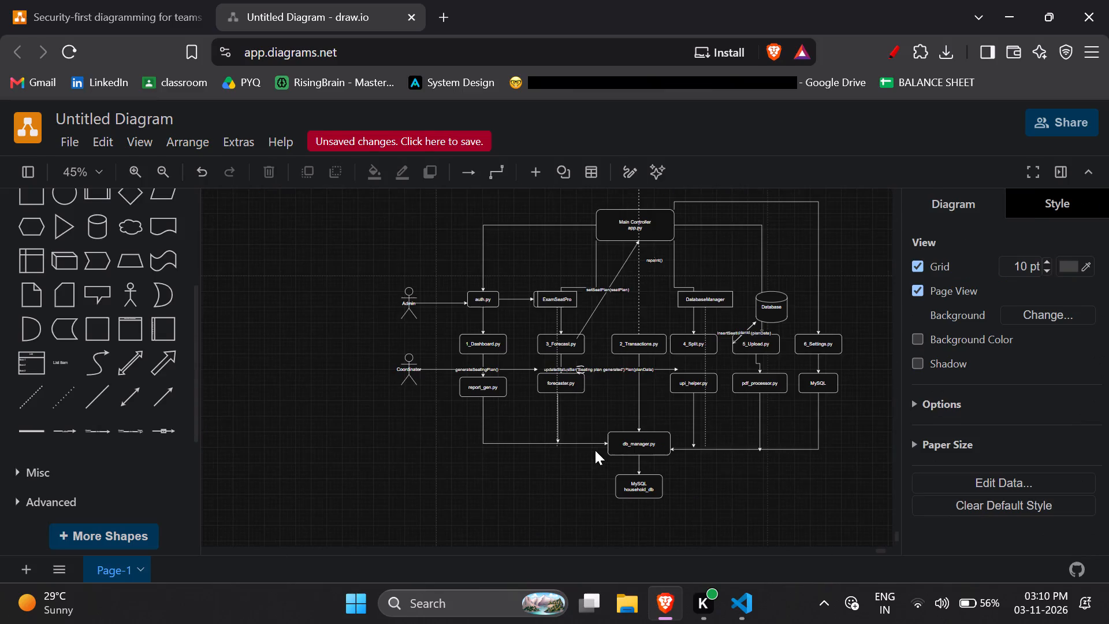
Delete the bent connector running from Main Controller app.py down to 3_Forecast.py.
{"action": "left_click", "coordinate": [597, 267]}
{"action": "key", "text": "Delete"}
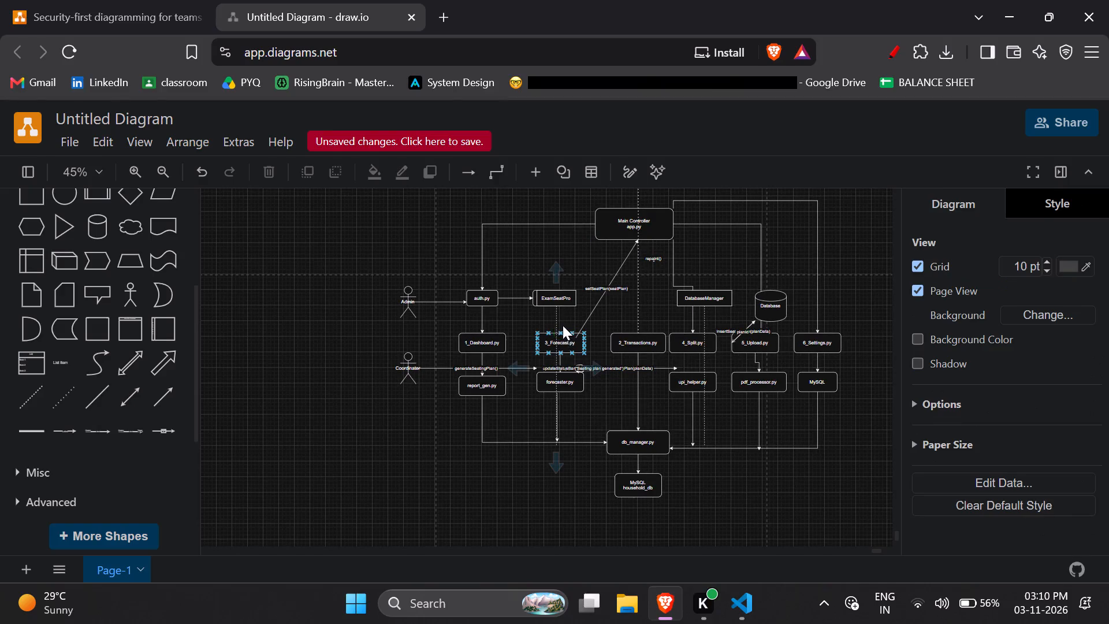
Draw a straight vertical connector from the top of ExamSeatPro up to the Main Controller-to-auth.py line.
{"action": "left_click", "coordinate": [556, 288]}
{"action": "left_click", "coordinate": [555, 293]}
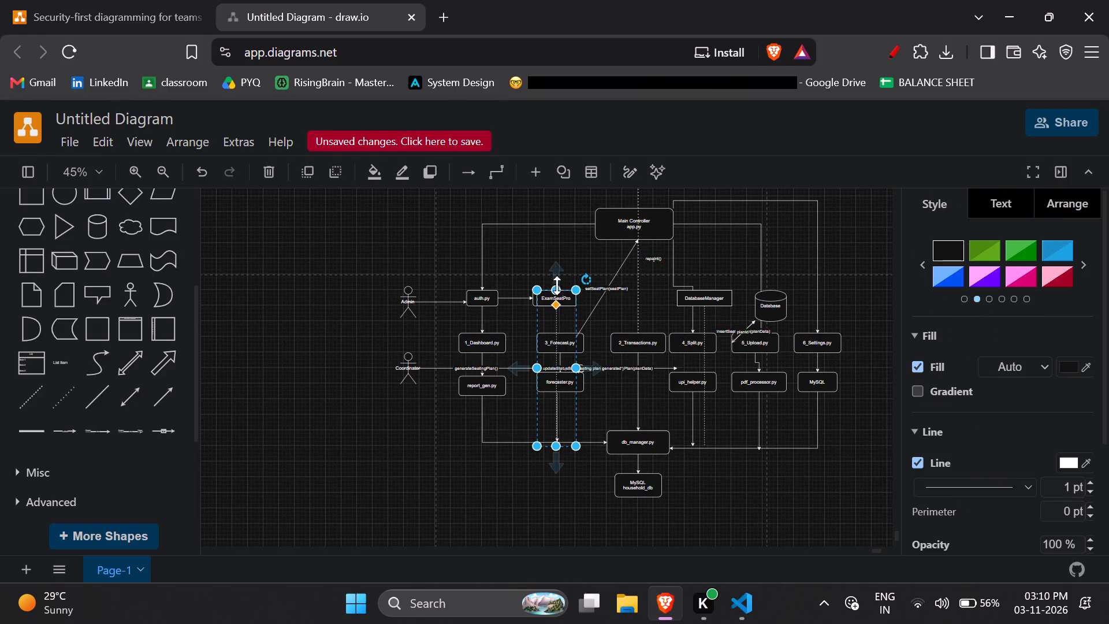
{"action": "left_click", "coordinate": [545, 299]}
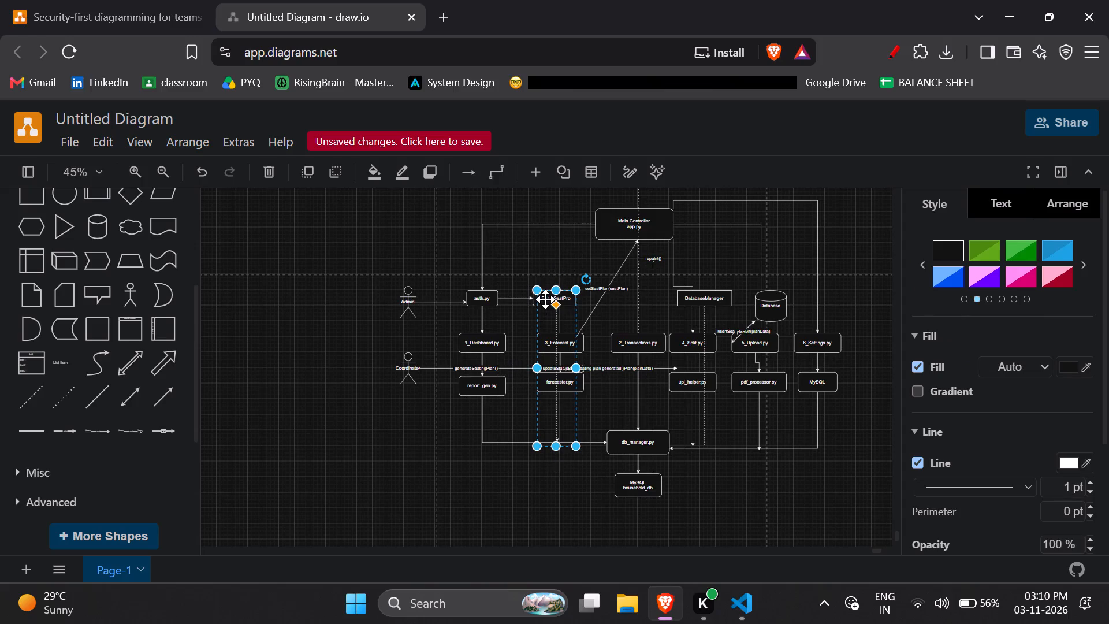
{"action": "left_click", "coordinate": [611, 282]}
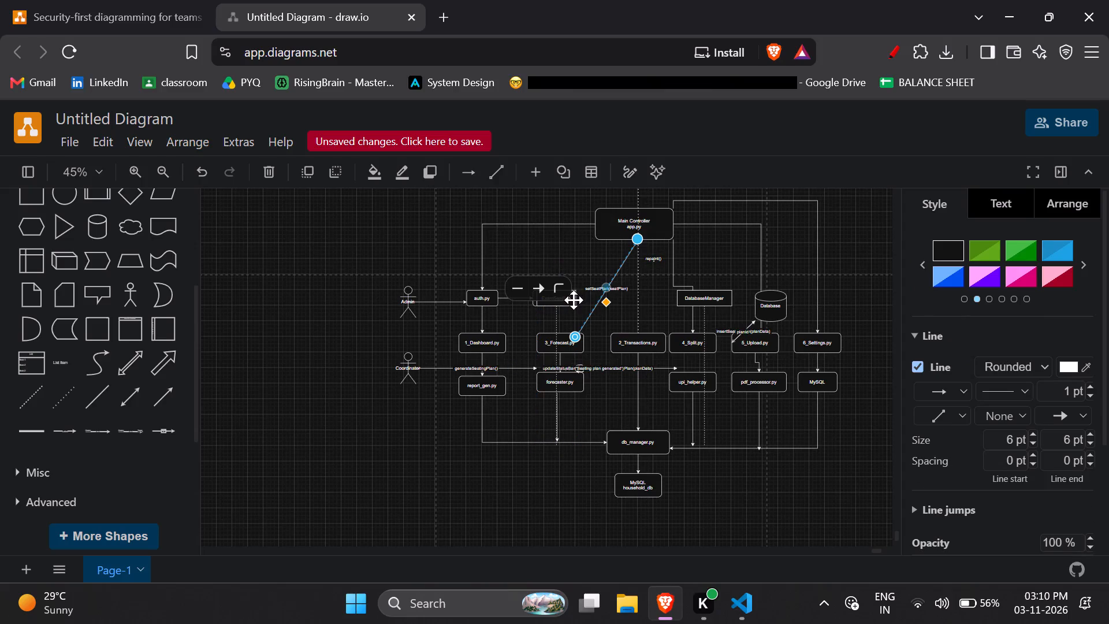
{"action": "left_click", "coordinate": [574, 299]}
{"action": "left_click_drag", "start_coordinate": [557, 284], "coordinate": [569, 259]}
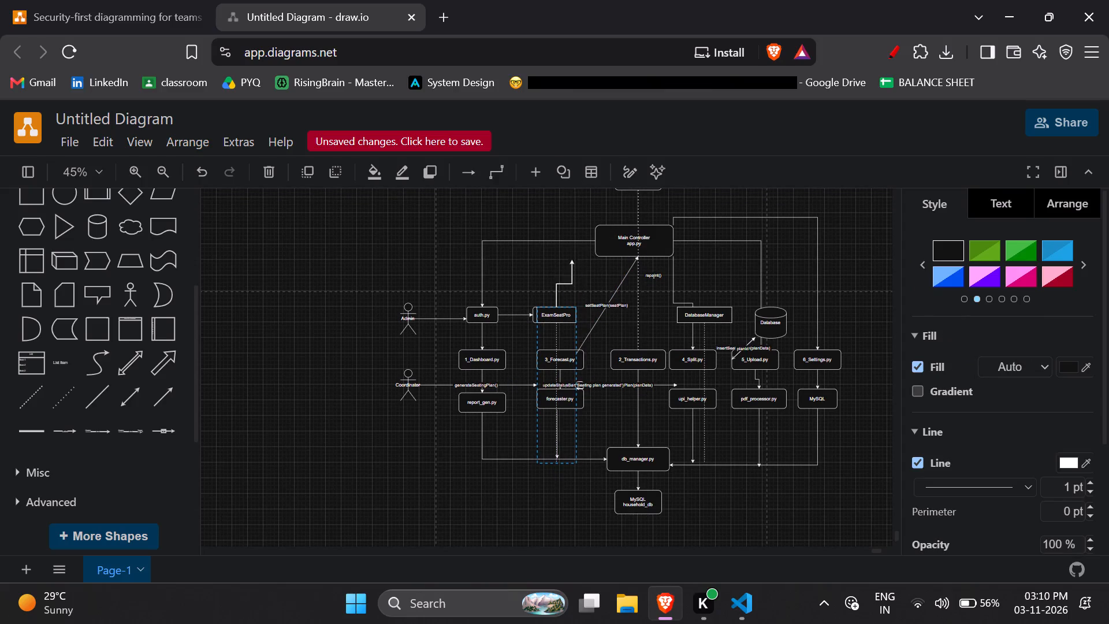
{"action": "left_click_drag", "start_coordinate": [569, 259], "coordinate": [569, 240]}
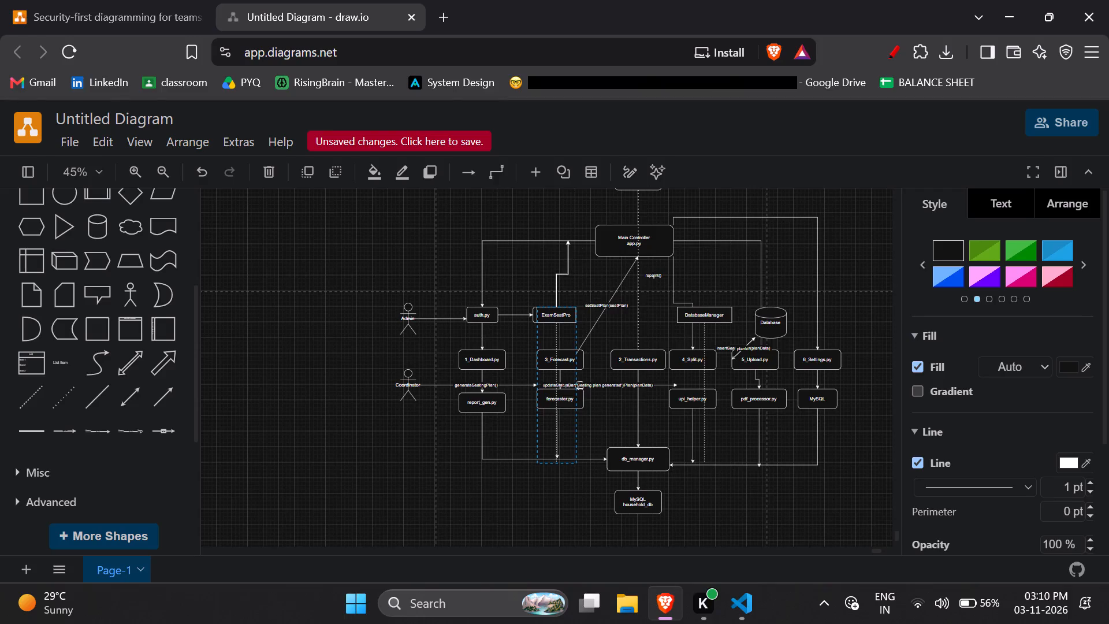
{"action": "left_click_drag", "start_coordinate": [569, 240], "coordinate": [557, 244]}
{"action": "left_click_drag", "start_coordinate": [557, 244], "coordinate": [557, 244]}
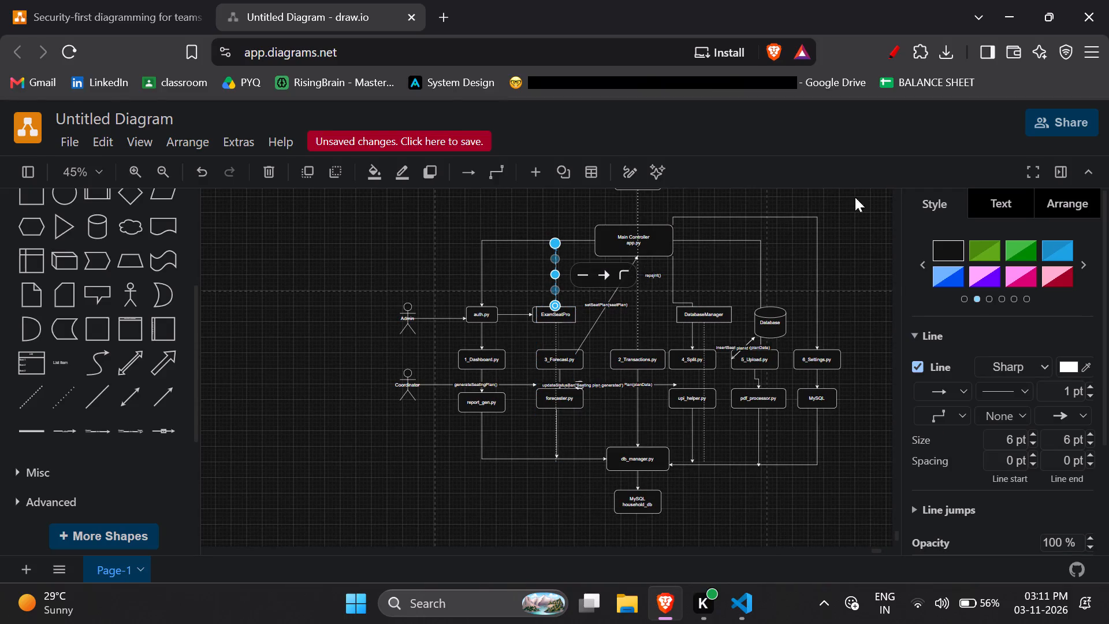
{"action": "left_click", "coordinate": [874, 192]}
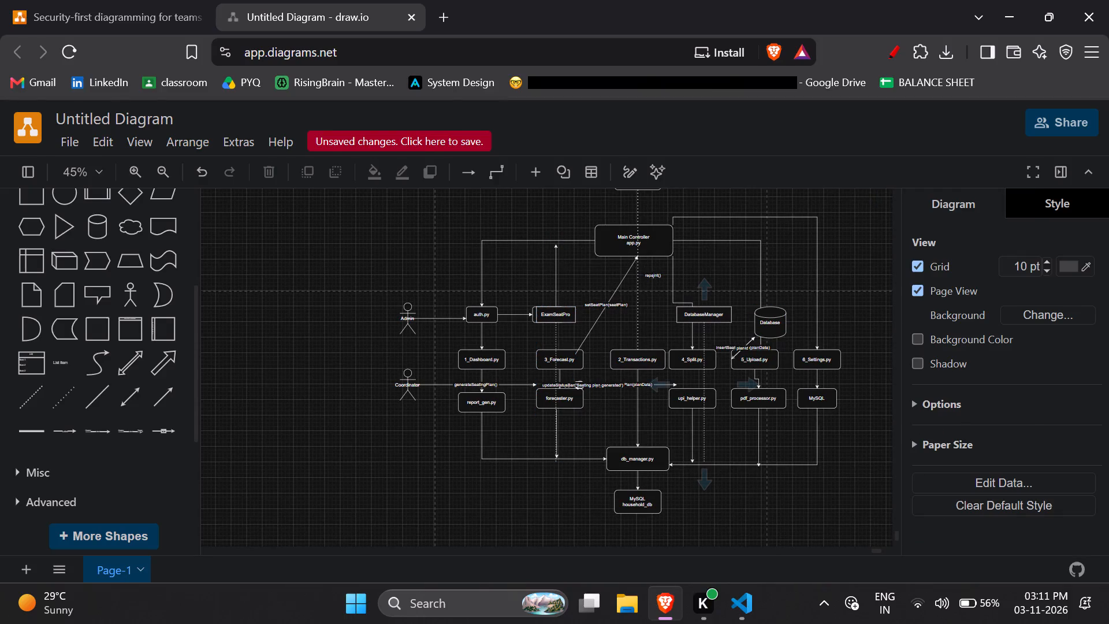
Delete the bent connector running from Main Controller app.py down to 4_Split.py.
{"action": "left_click", "coordinate": [672, 296]}
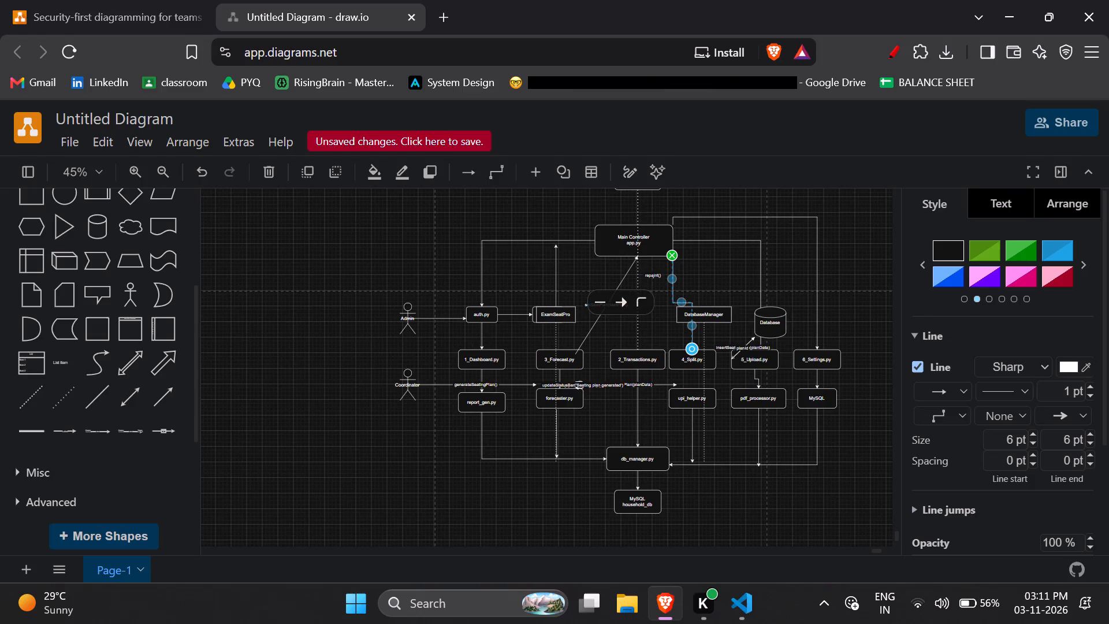
{"action": "key", "text": "Delete"}
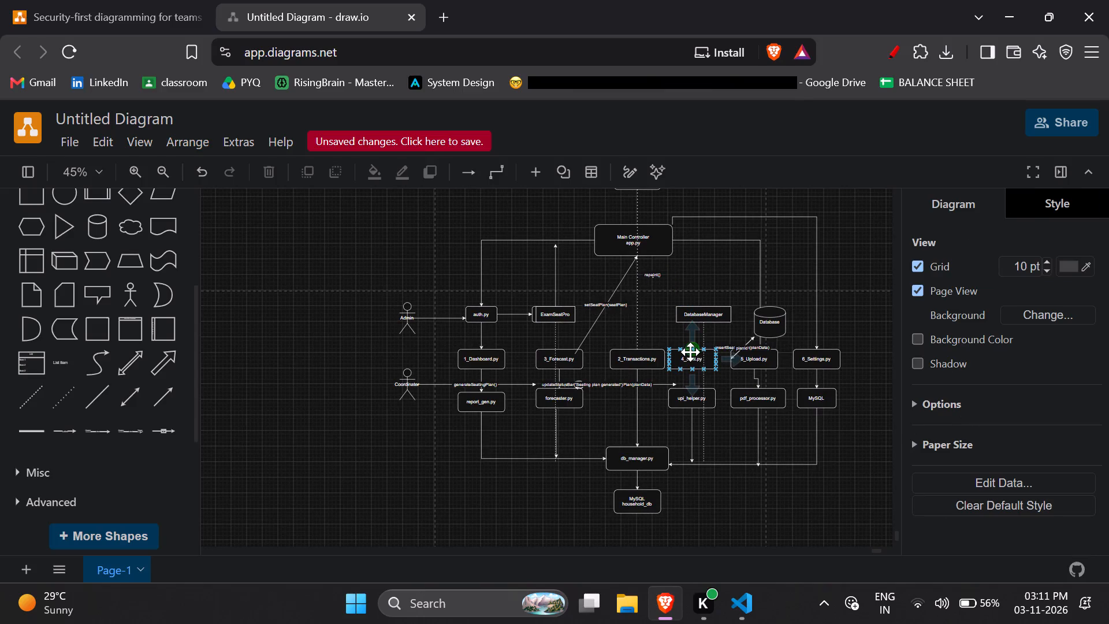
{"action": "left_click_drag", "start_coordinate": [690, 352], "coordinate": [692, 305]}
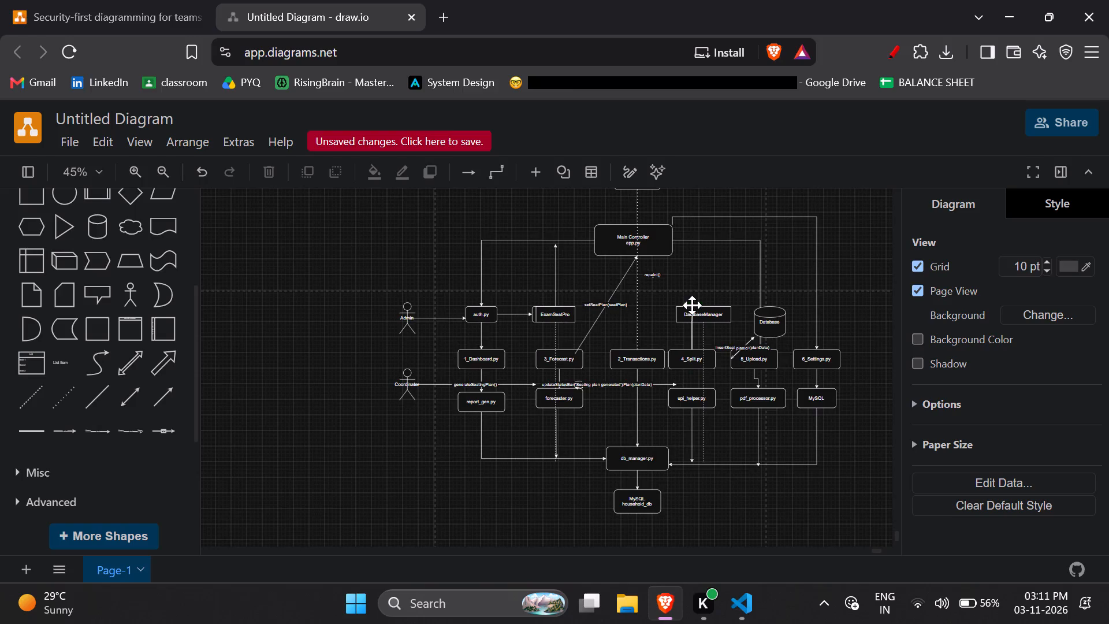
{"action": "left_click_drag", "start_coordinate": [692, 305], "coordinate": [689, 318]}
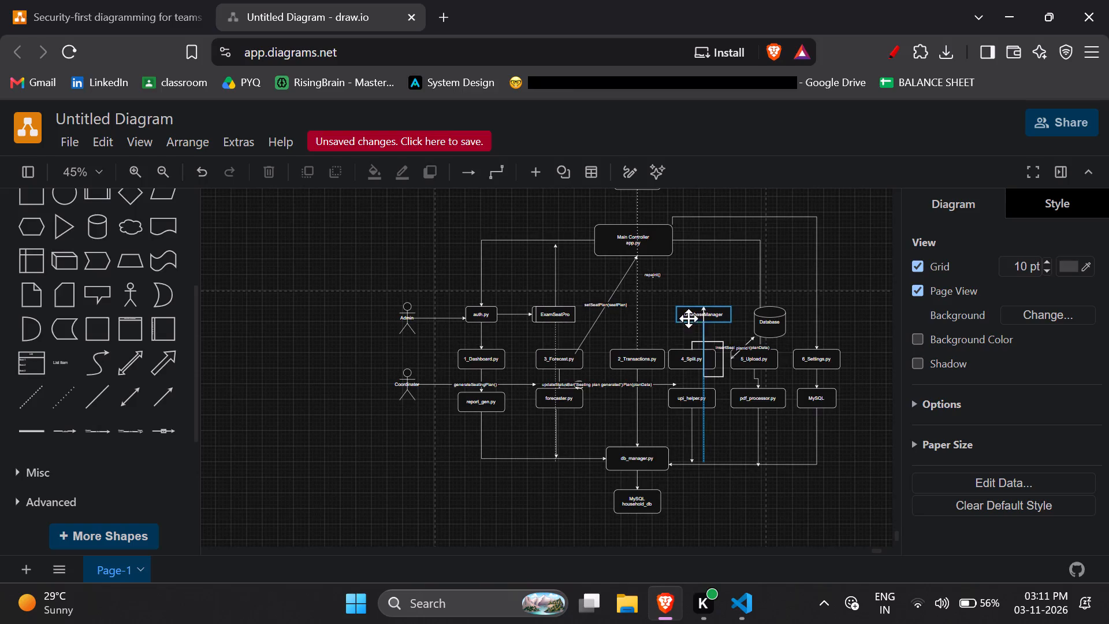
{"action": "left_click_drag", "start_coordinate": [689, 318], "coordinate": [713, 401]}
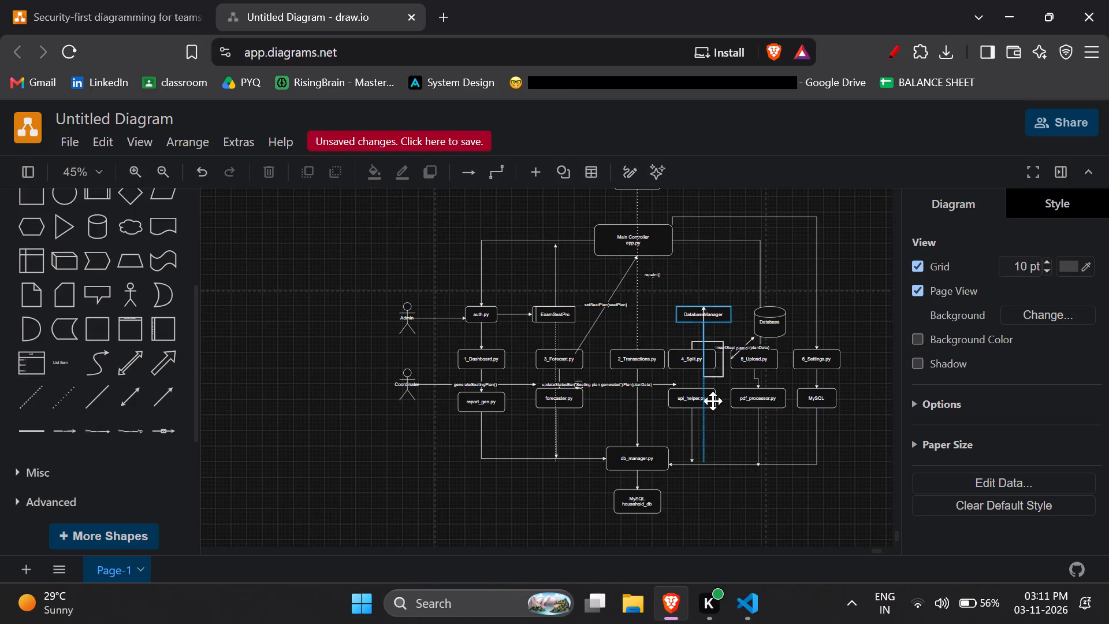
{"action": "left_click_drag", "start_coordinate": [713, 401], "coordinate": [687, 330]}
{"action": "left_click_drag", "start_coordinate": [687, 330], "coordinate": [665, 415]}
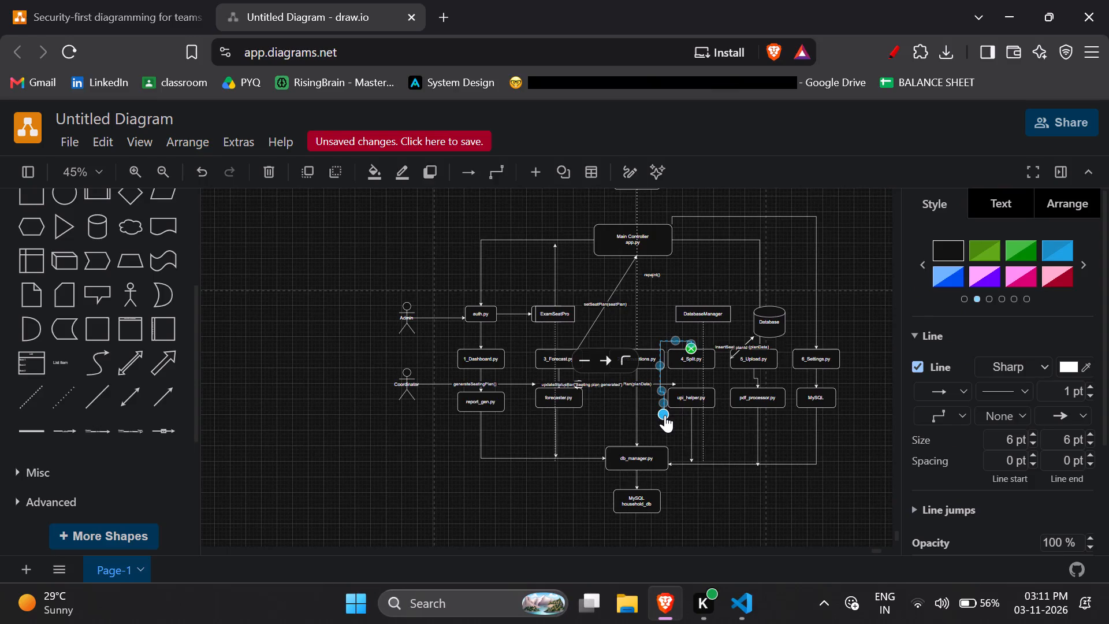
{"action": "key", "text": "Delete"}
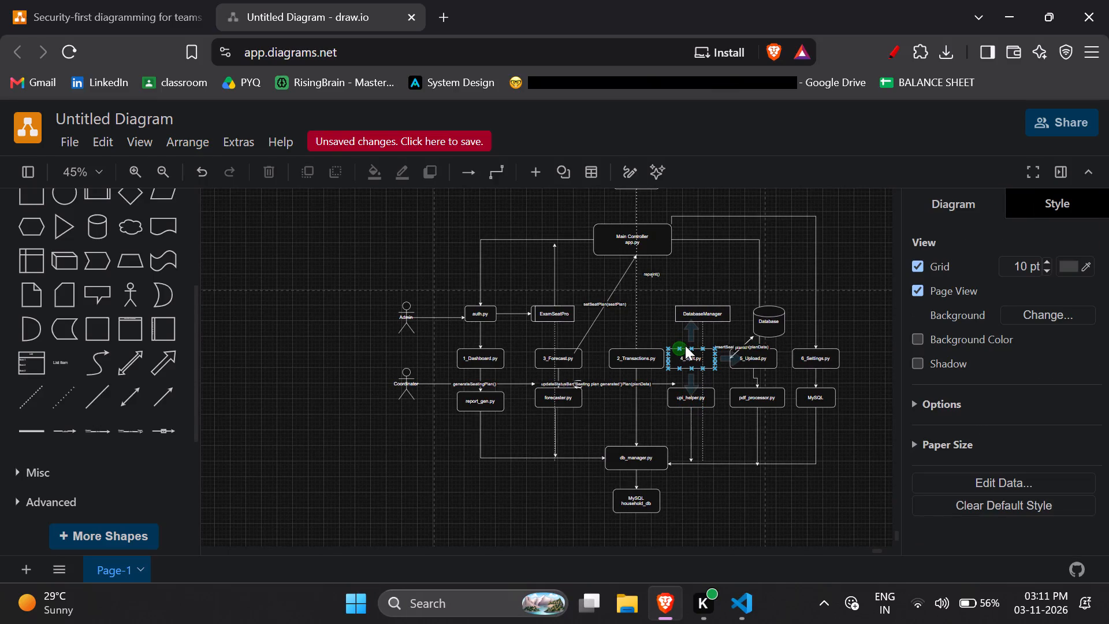
Draw a bent directional connector from the top of 4_Split.py up to the bottom edge of Main Controller app.py.
{"action": "left_click_drag", "start_coordinate": [685, 346], "coordinate": [674, 329]}
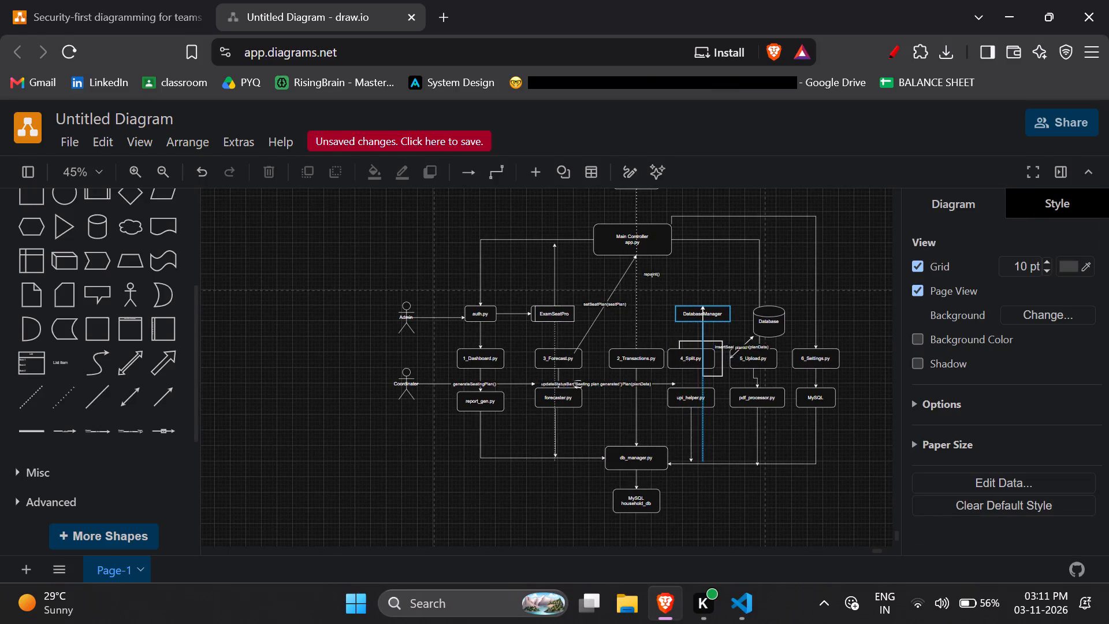
{"action": "left_click_drag", "start_coordinate": [674, 329], "coordinate": [657, 224]}
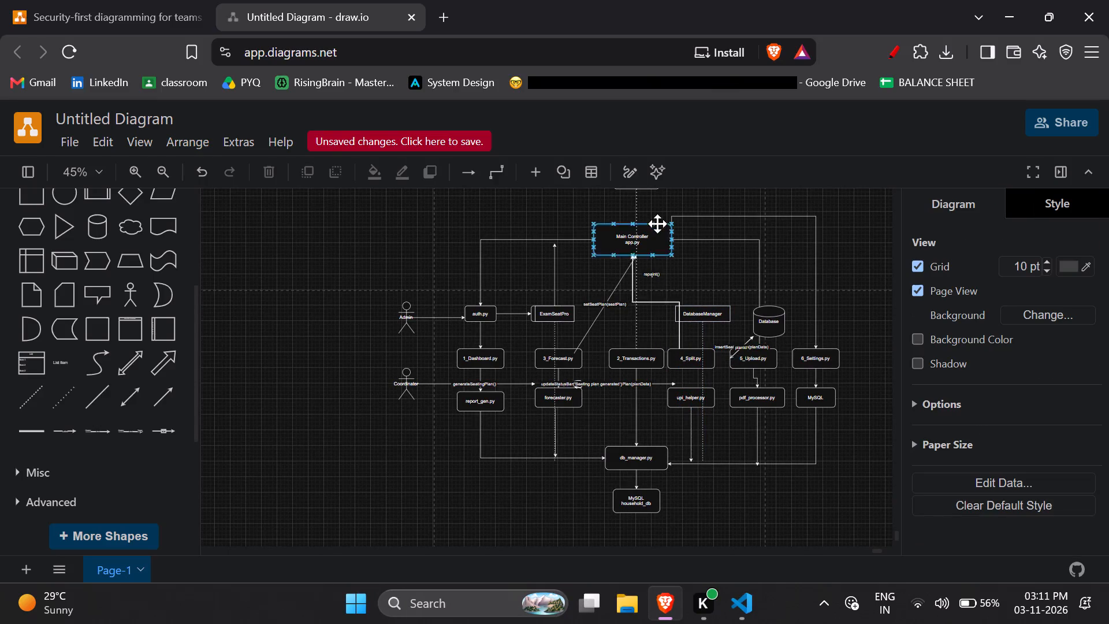
{"action": "left_click_drag", "start_coordinate": [657, 224], "coordinate": [660, 286]}
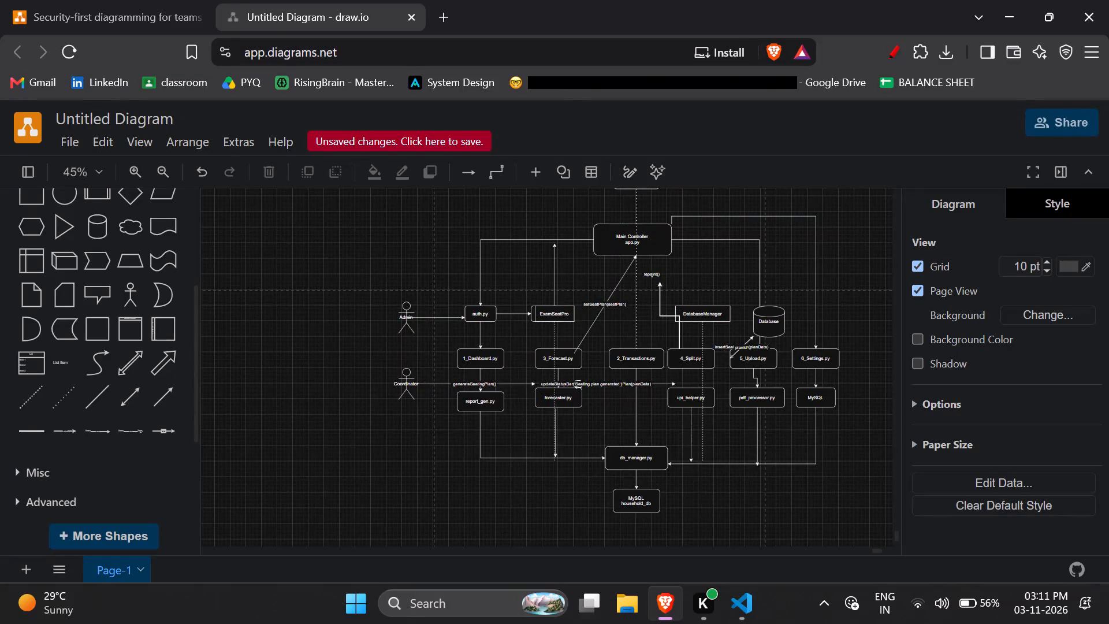
{"action": "left_click_drag", "start_coordinate": [660, 286], "coordinate": [664, 252]}
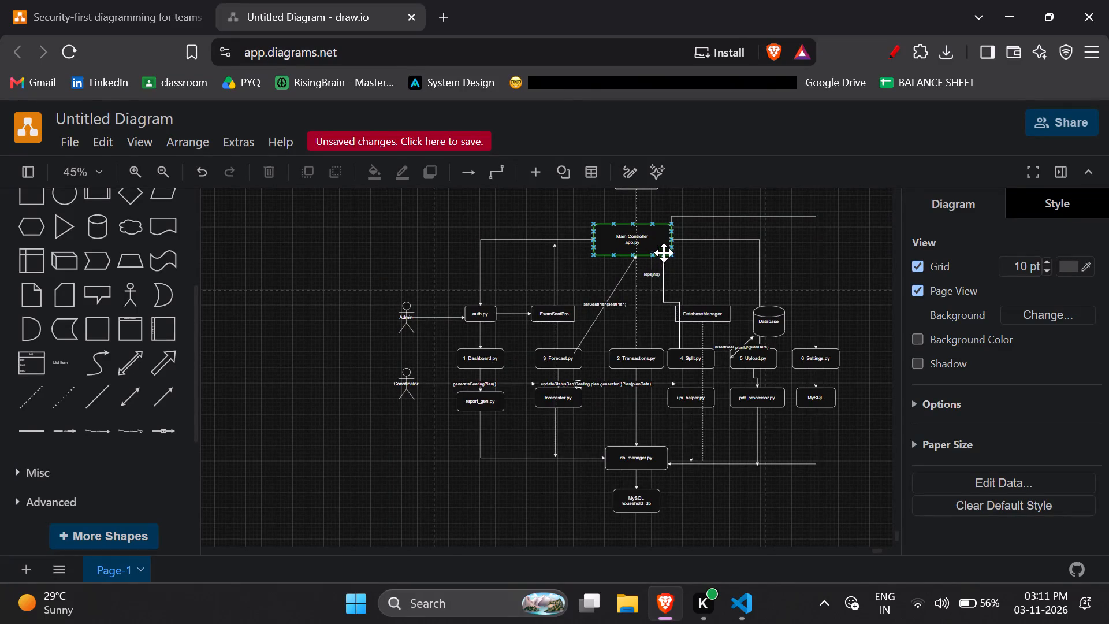
{"action": "left_click_drag", "start_coordinate": [664, 252], "coordinate": [654, 259]}
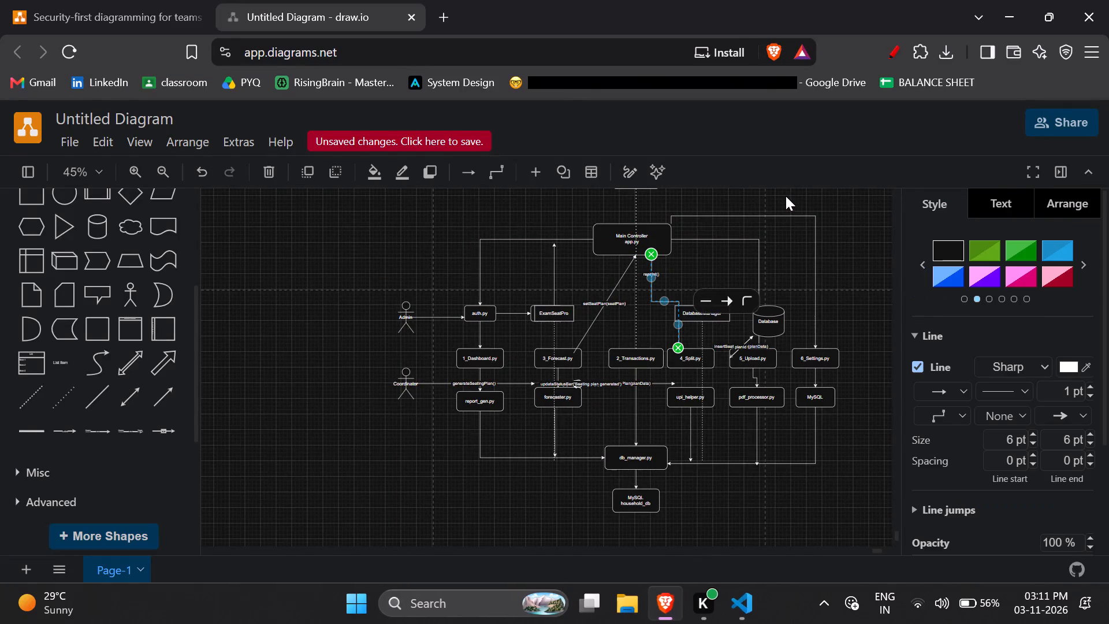
{"action": "left_click", "coordinate": [786, 196]}
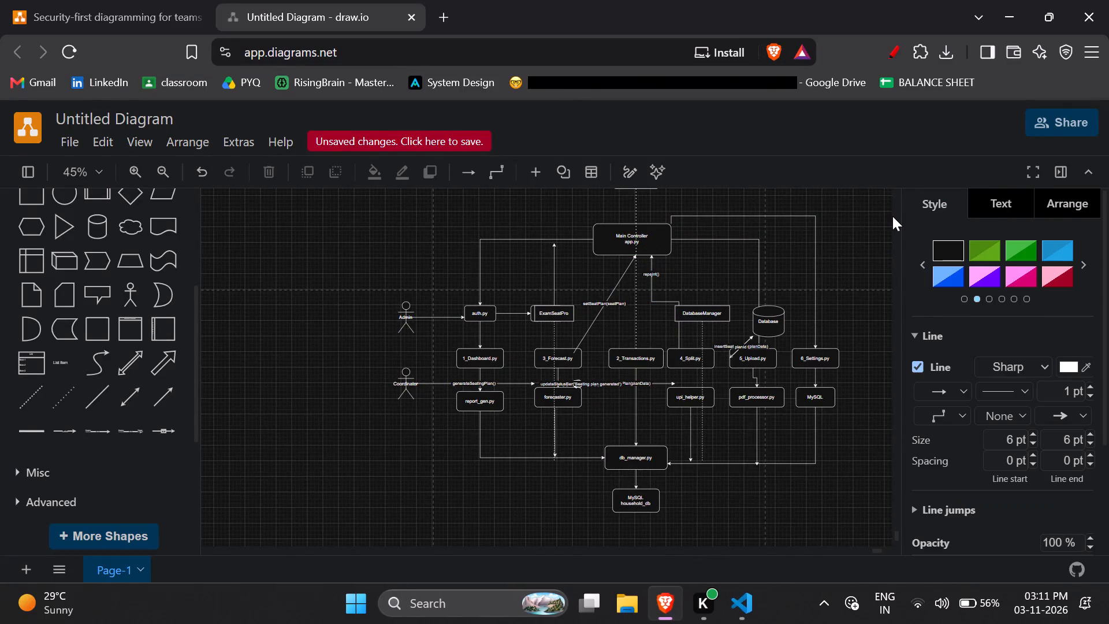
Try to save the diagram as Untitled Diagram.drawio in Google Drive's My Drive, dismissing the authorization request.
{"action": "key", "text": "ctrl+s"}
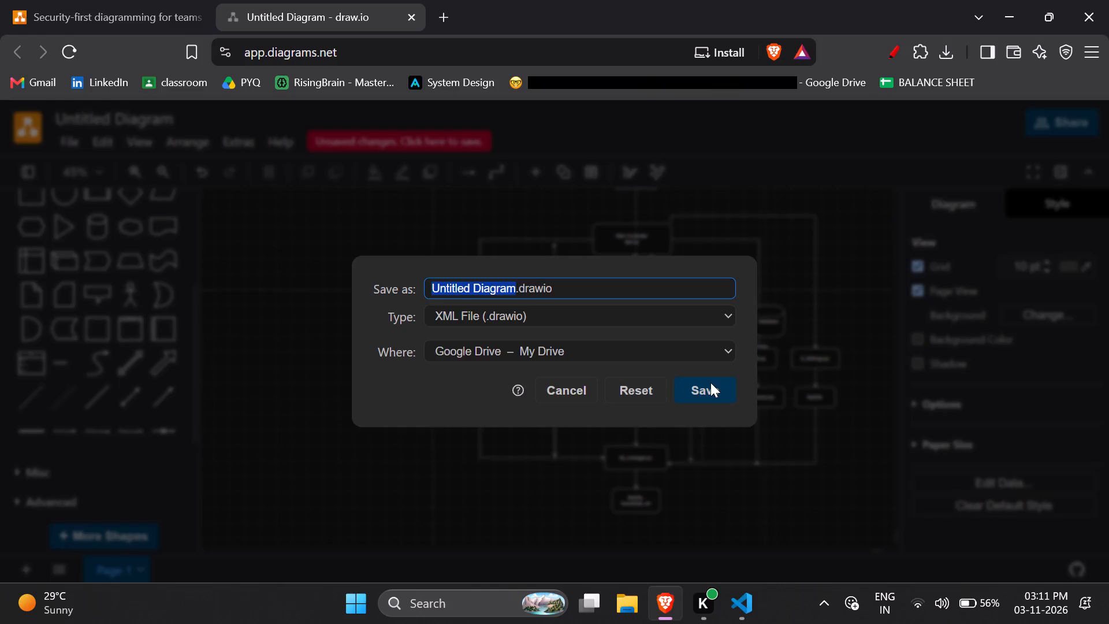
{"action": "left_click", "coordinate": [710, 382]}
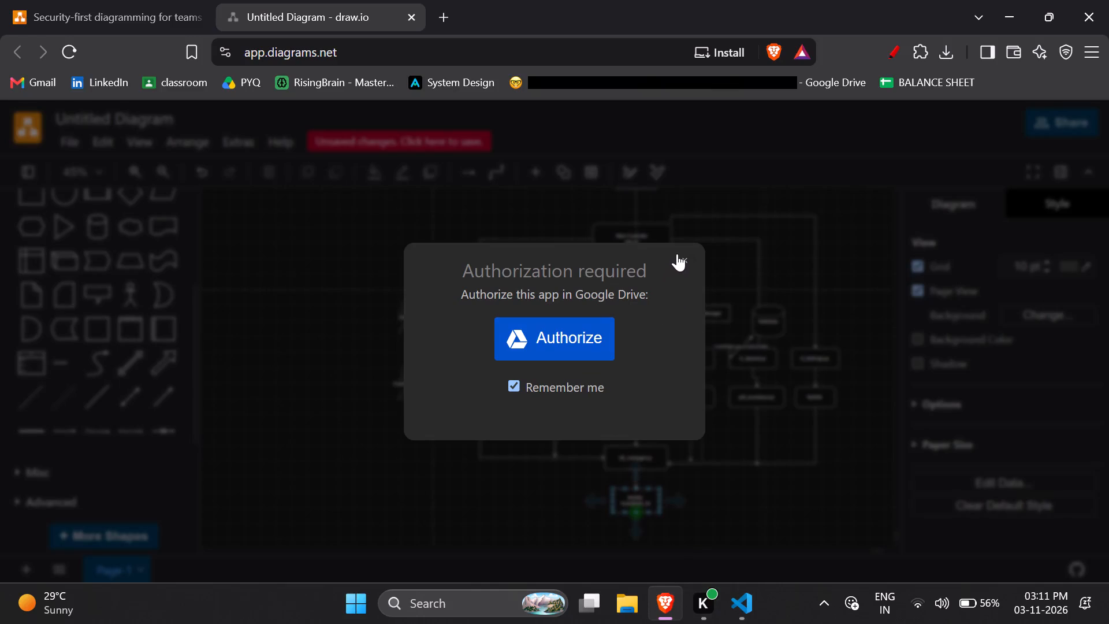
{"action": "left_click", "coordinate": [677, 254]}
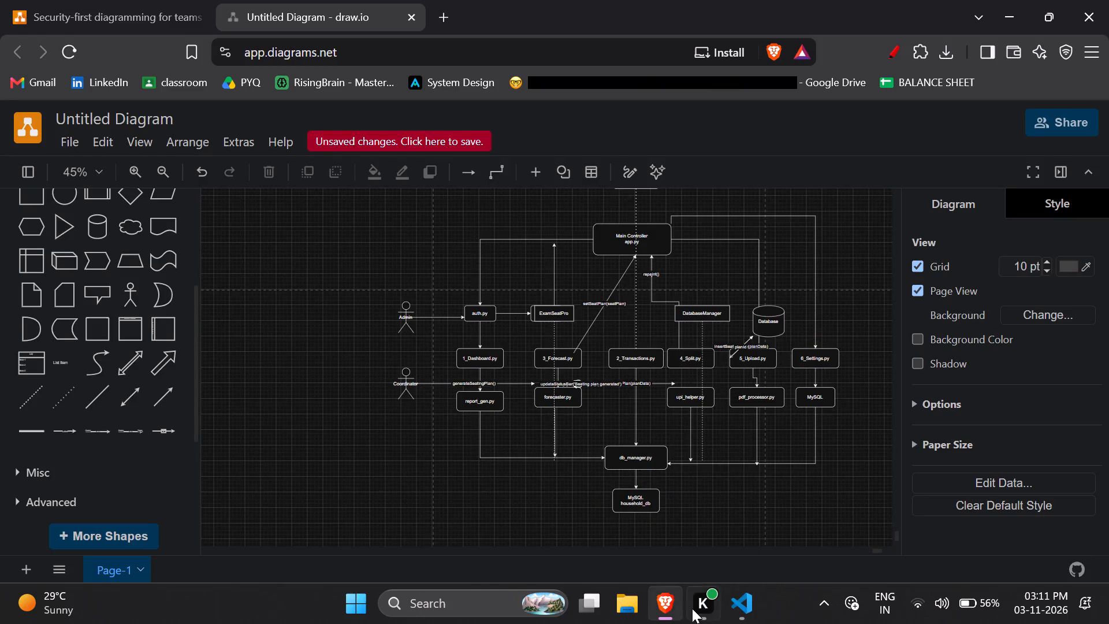